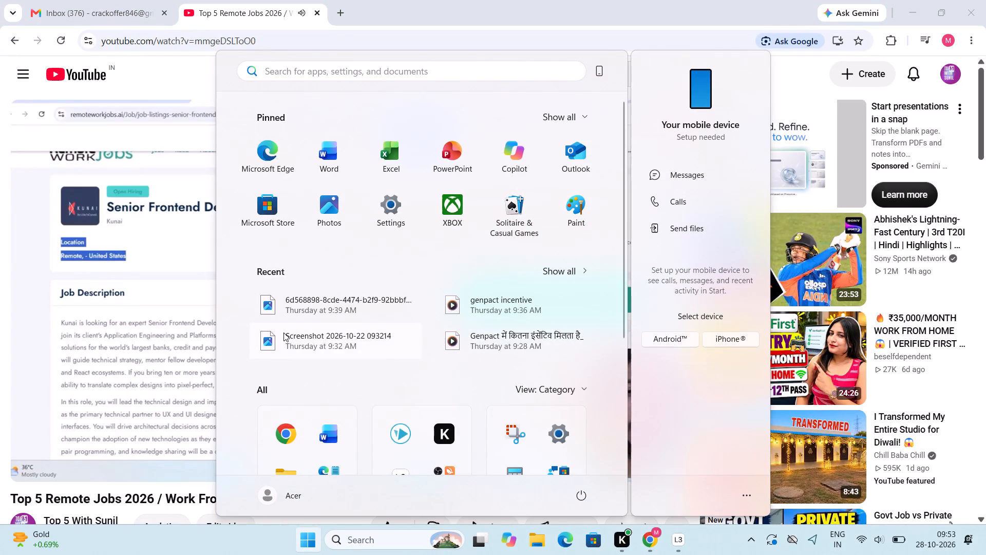
Start VideoScribe from the desktop in offline mode, postponing the application update.
left_click(203, 331)
key("super+d")
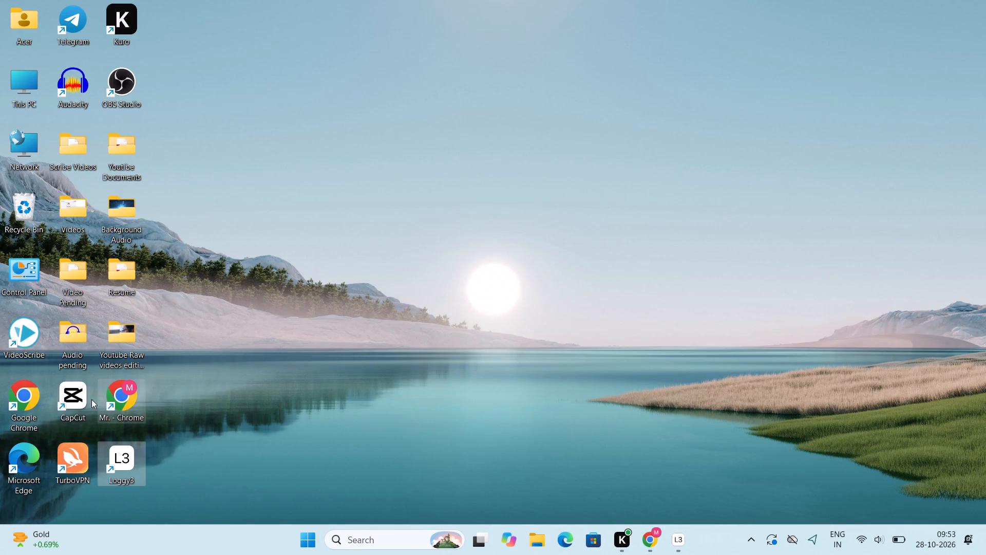
double_click(8, 330)
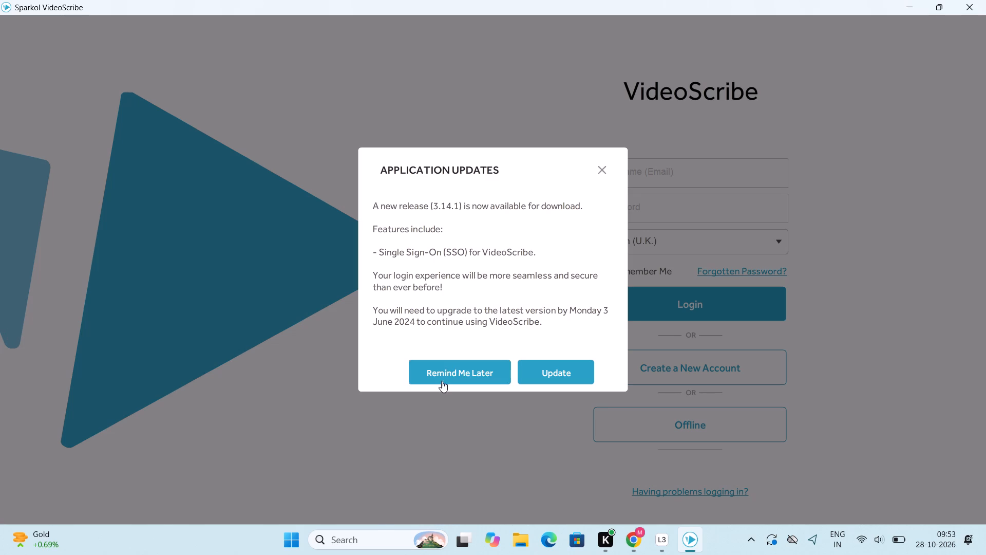
left_click(442, 381)
left_click(660, 410)
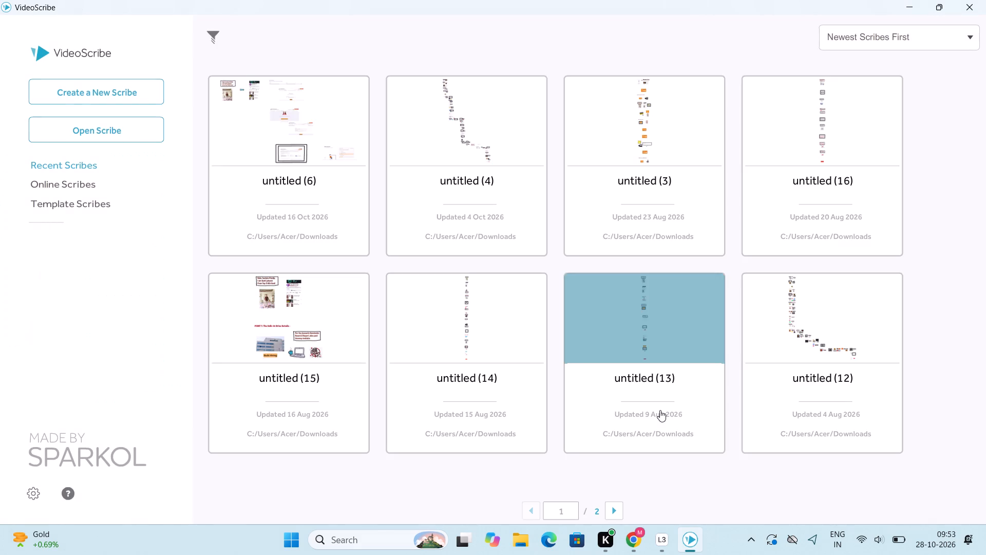
Create a new scribe.
left_click(107, 92)
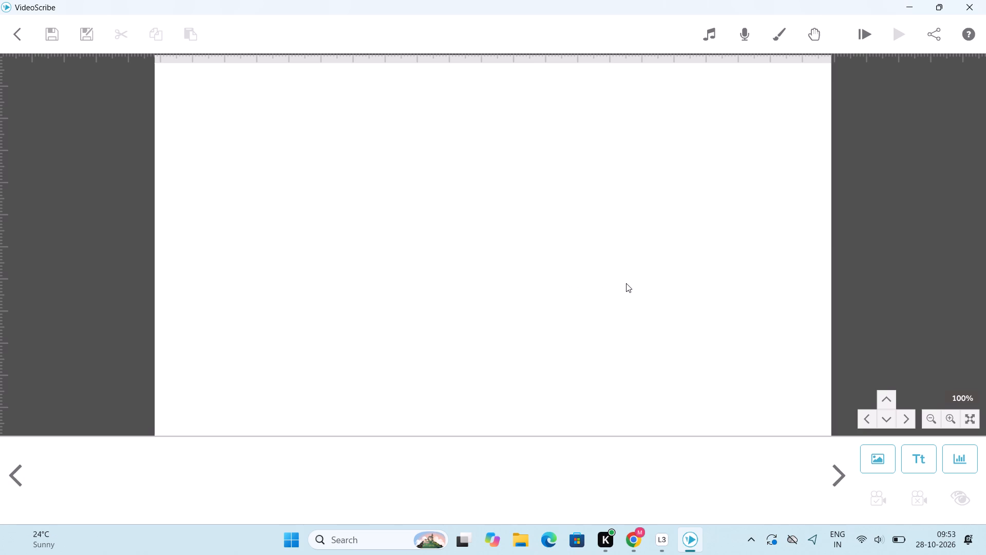
Add the recently used red play-button image, shrink it, place it in the canvas's upper-left area, and set its camera position.
left_click(881, 454)
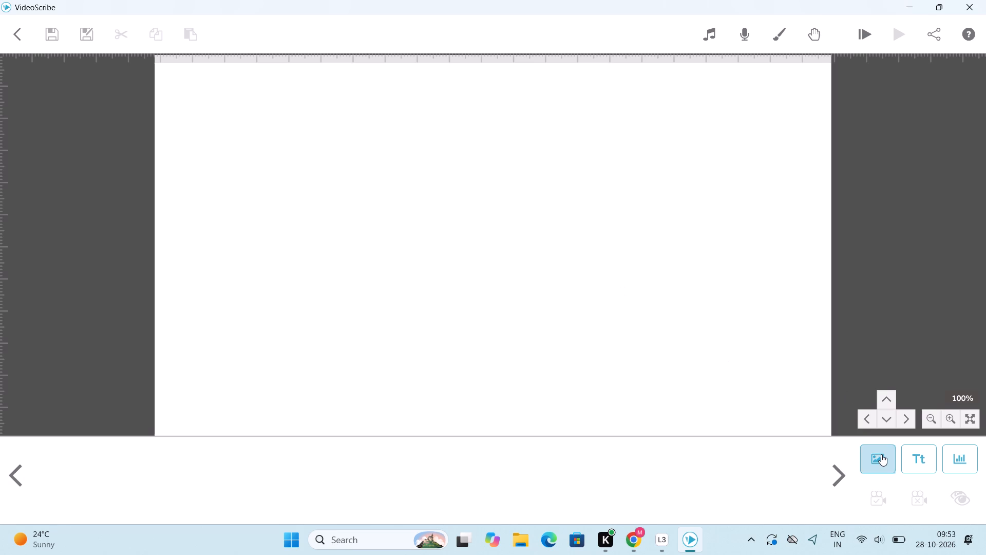
left_click(489, 238)
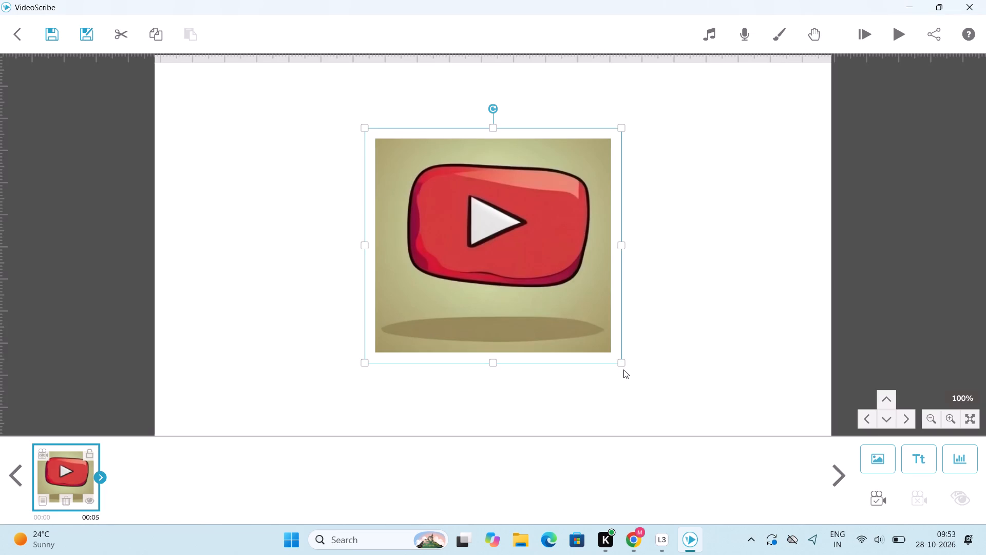
left_click_drag(623, 366, 536, 298)
left_click_drag(481, 254, 478, 252)
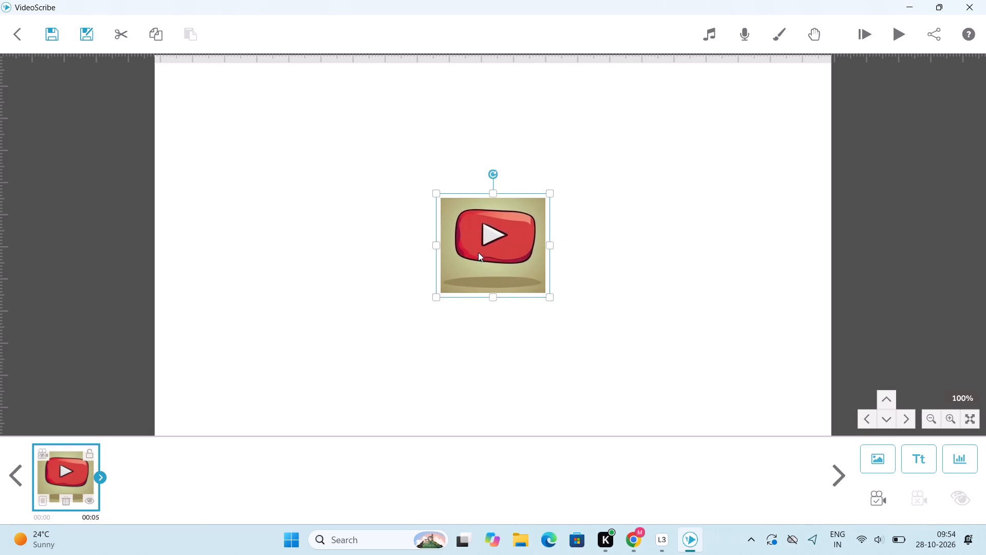
left_click_drag(478, 252, 241, 154)
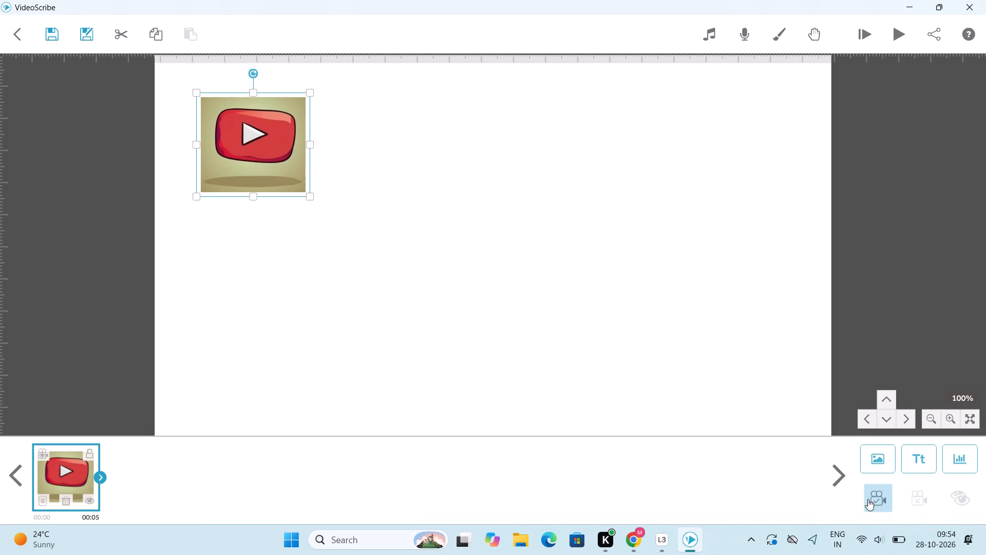
left_click(868, 499)
Add the Instagram logo image, shrink it, place it beside the red play-button image, and set its camera position.
left_click(874, 472)
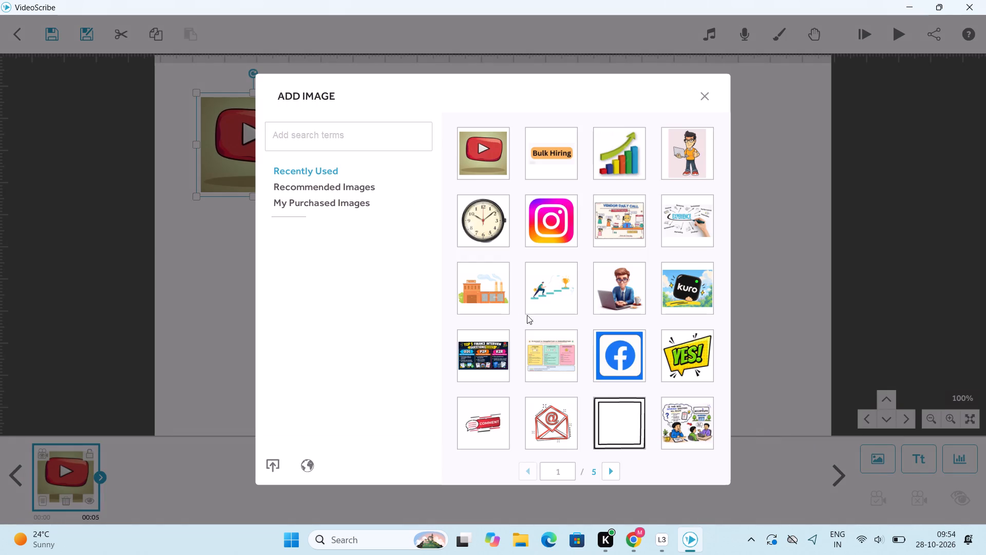
left_click(544, 240)
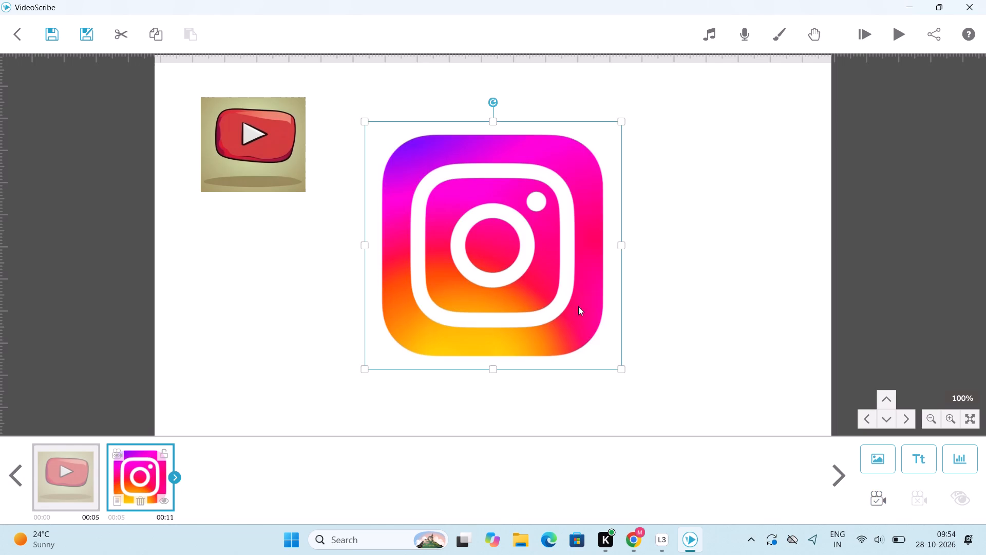
left_click_drag(620, 369, 550, 304)
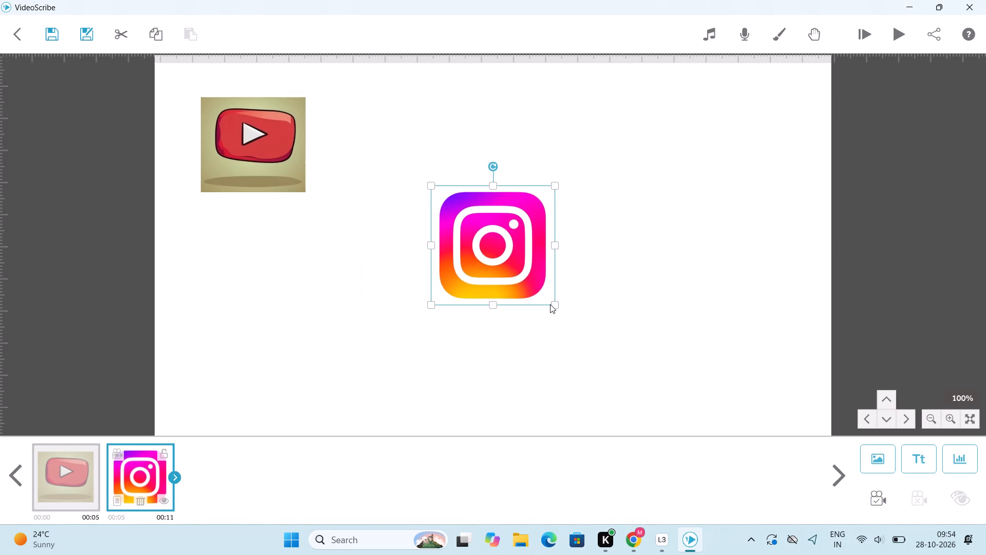
left_click_drag(508, 286, 432, 194)
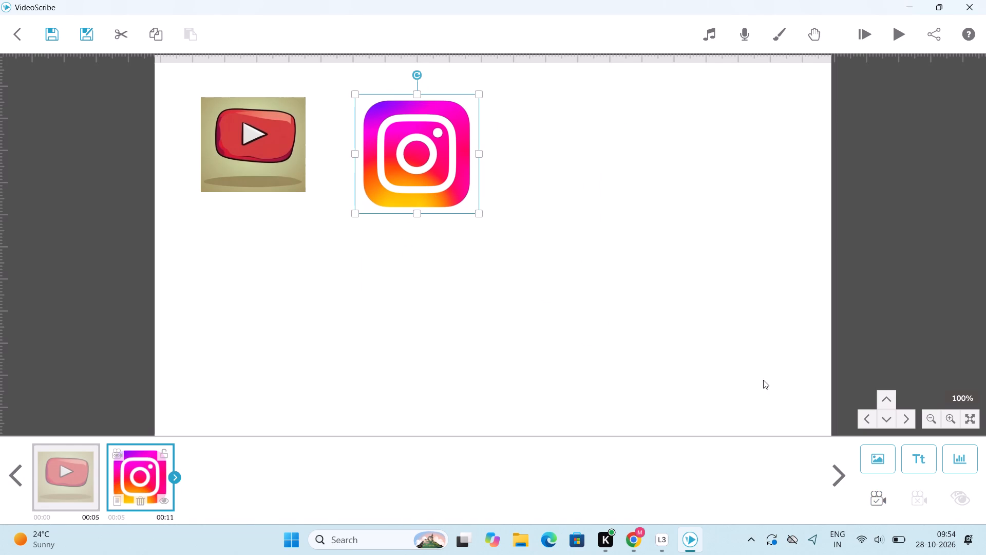
left_click(886, 495)
Add the Facebook logo image, shrink it, place it to the right of the Instagram logo, and set its camera position.
left_click(877, 464)
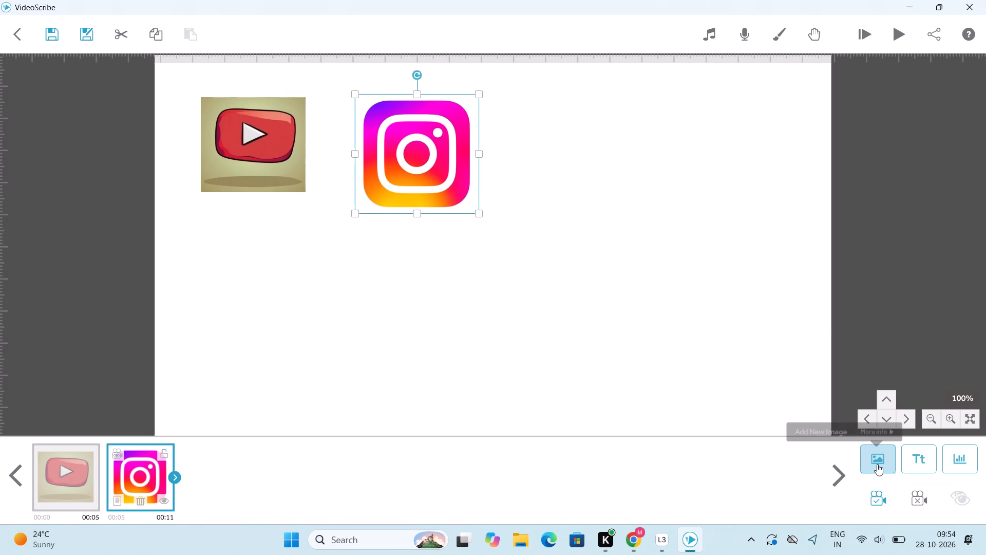
left_click(615, 362)
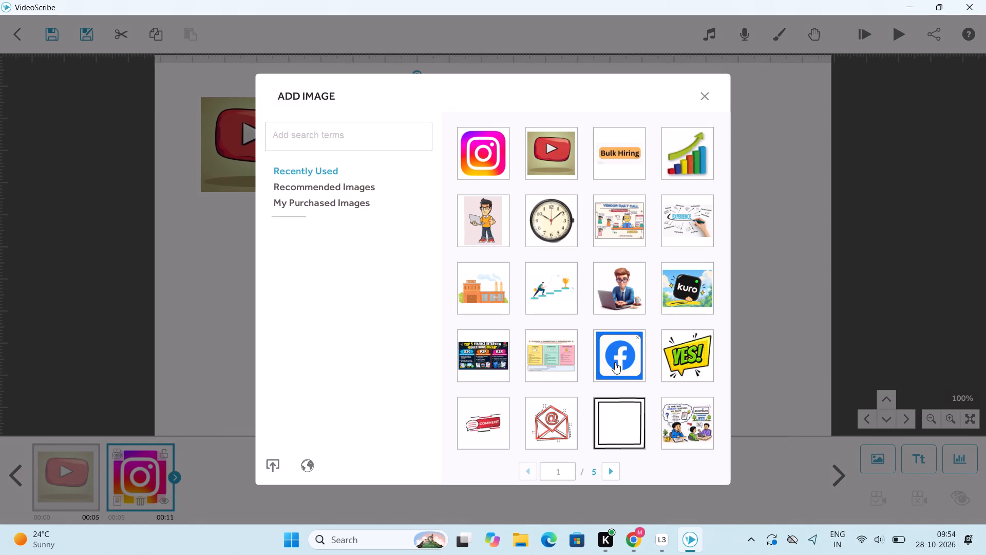
left_click_drag(619, 373, 573, 327)
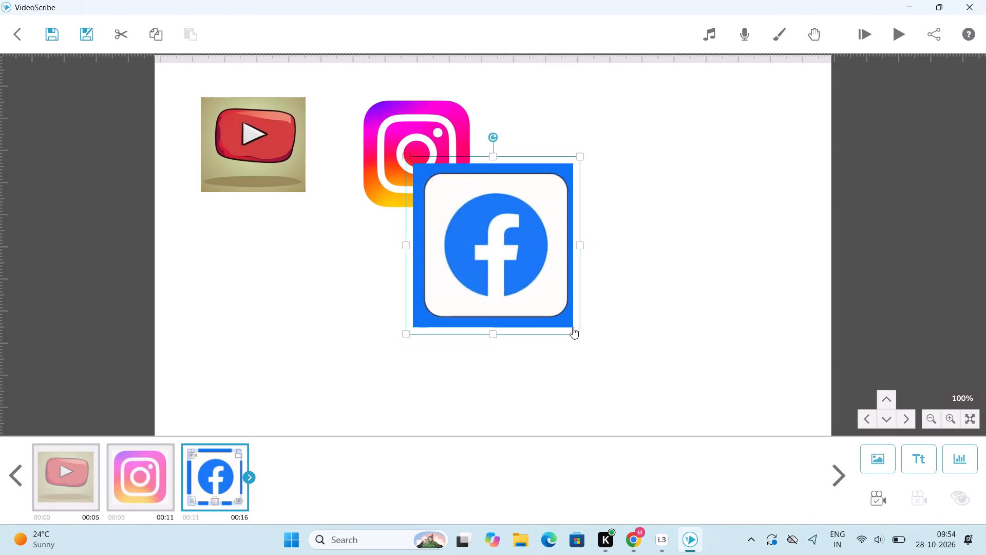
left_click_drag(573, 327, 560, 315)
left_click_drag(524, 299, 606, 200)
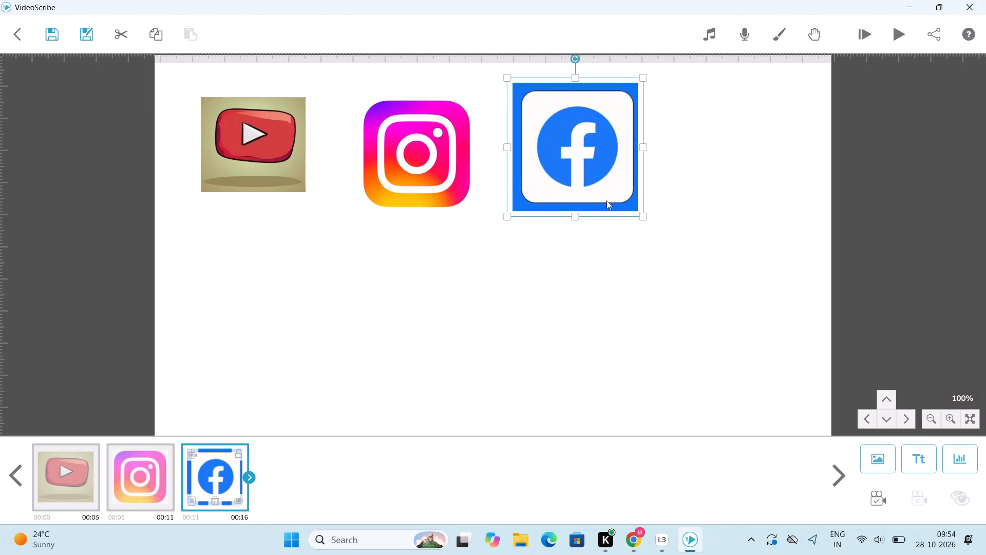
left_click(883, 499)
Add the clock image, shrink it, place it at the right end of the logo row, and set its camera position.
left_click(883, 469)
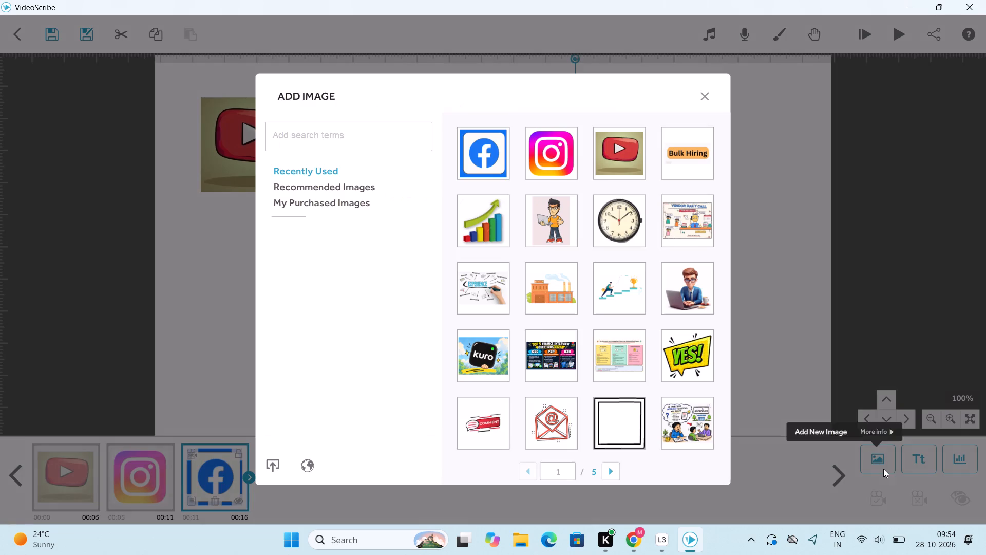
left_click(627, 235)
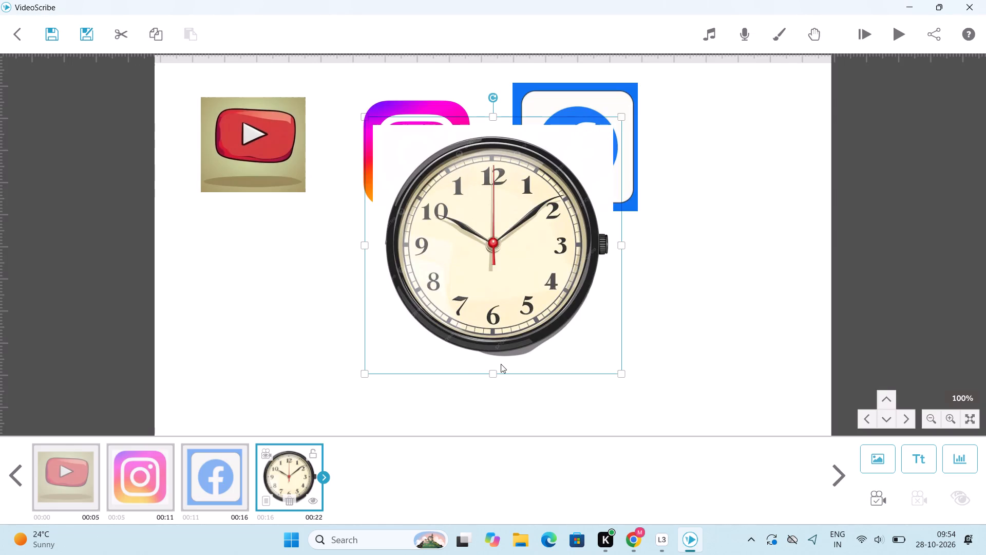
left_click_drag(364, 375, 477, 320)
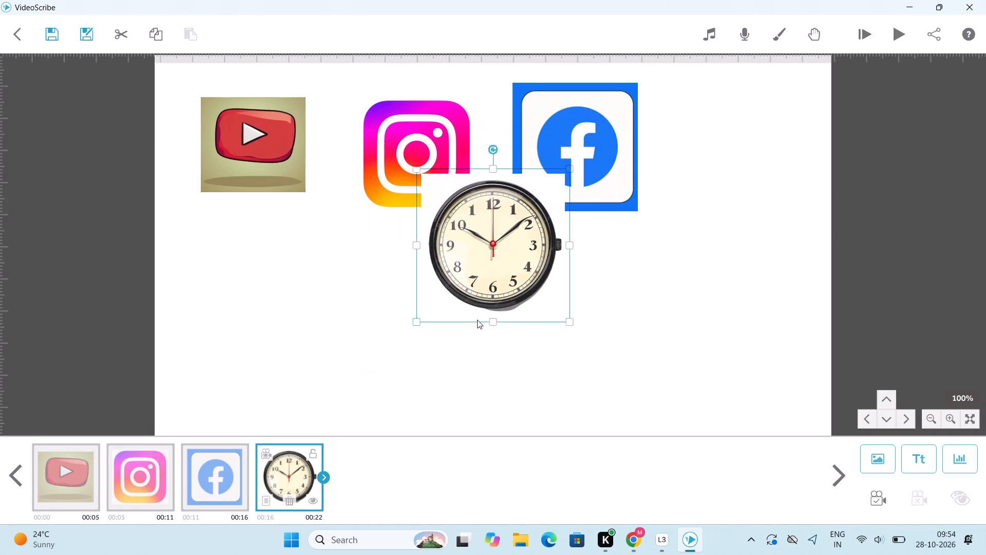
left_click_drag(477, 320, 492, 305)
left_click(521, 255)
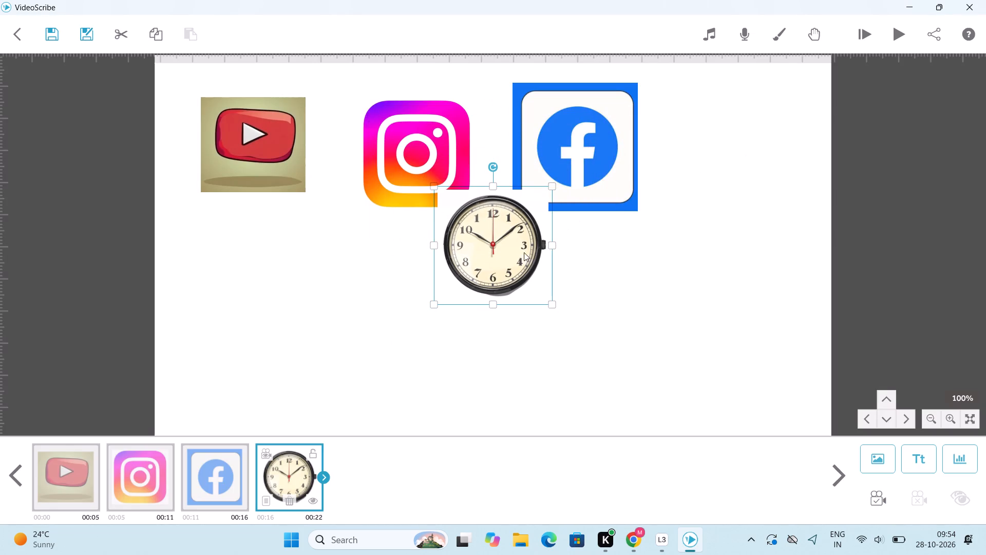
left_click_drag(456, 239, 691, 134)
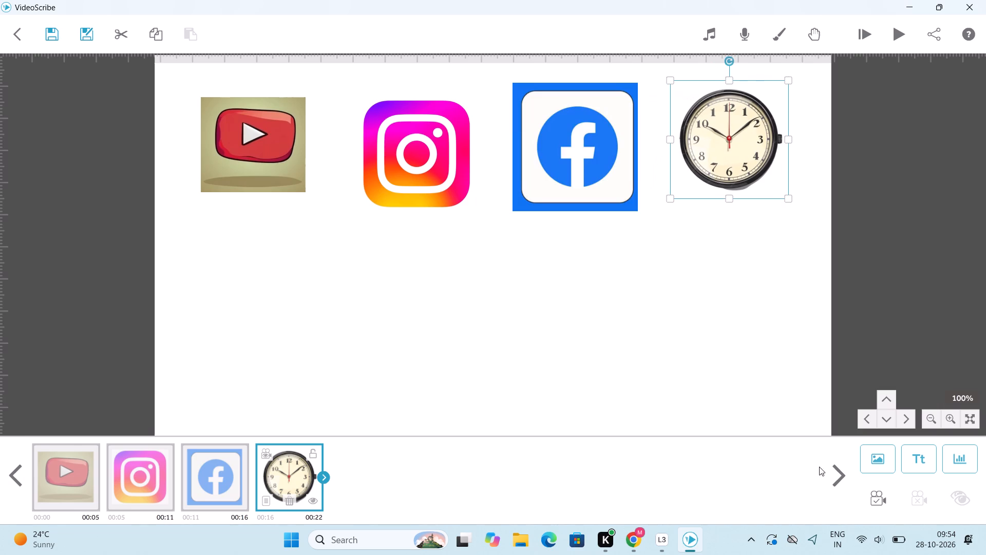
left_click(875, 494)
Add the EXPERIENCE diagram image and place it below the YouTube and Instagram images.
left_click(869, 452)
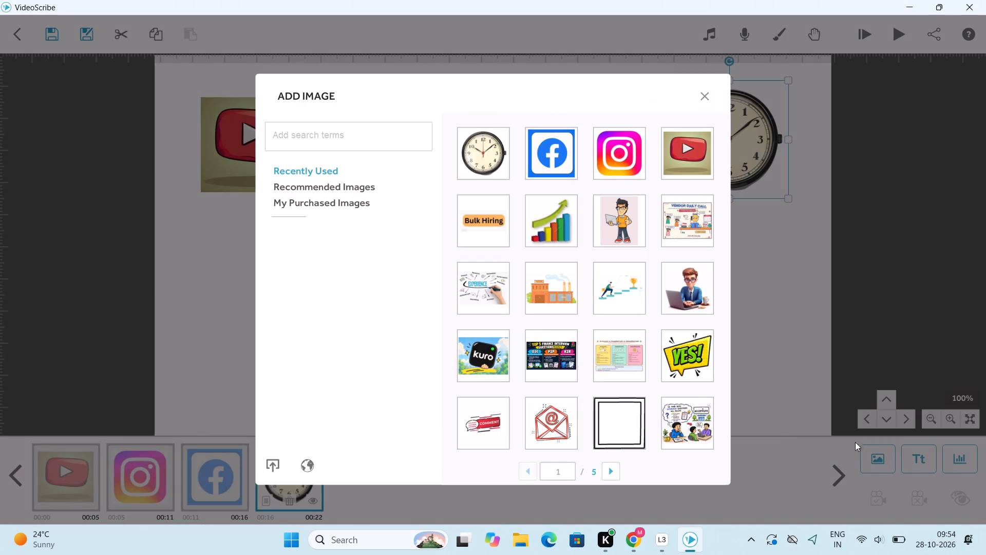
left_click(483, 288)
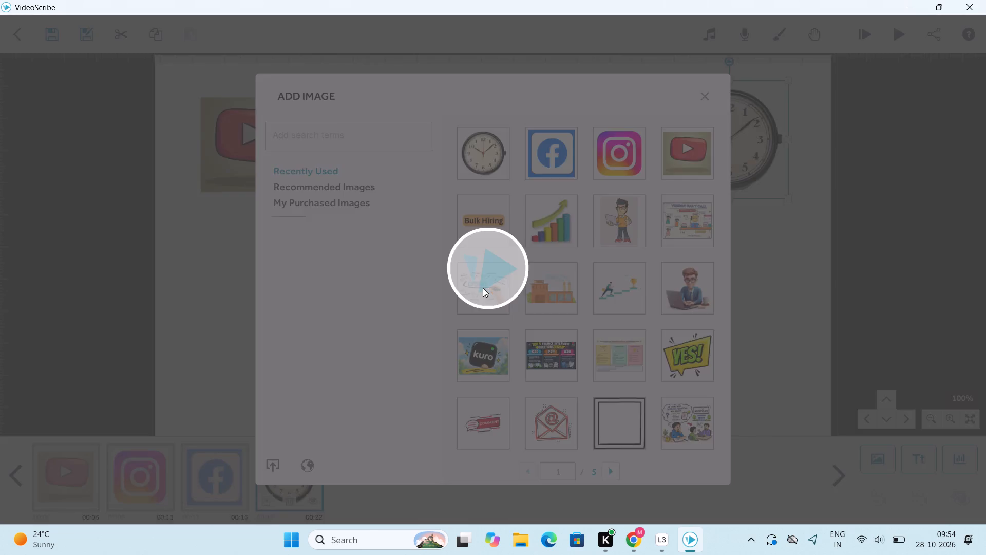
left_click_drag(451, 245, 311, 320)
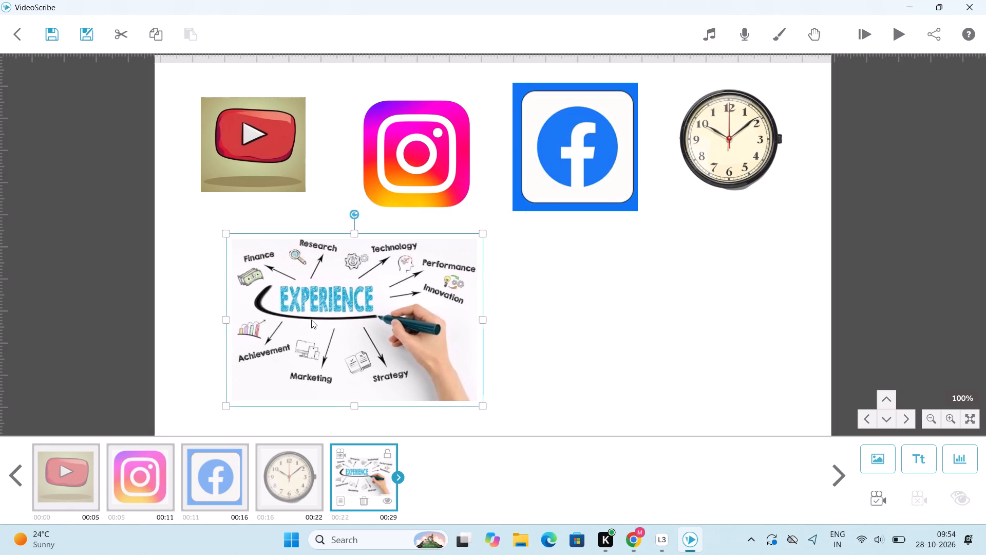
left_click_drag(311, 320, 311, 320)
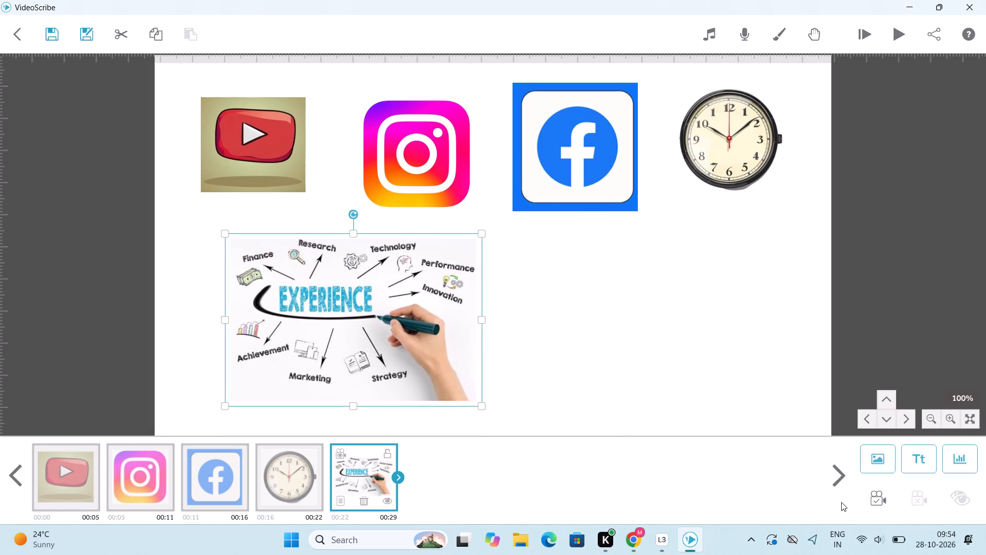
Set the camera position for the Experience image to the current view.
left_click(870, 500)
Add the recently used Bulk Hiring image, shrink it slightly, place it right of the Experience image, and set its camera position.
left_click(876, 459)
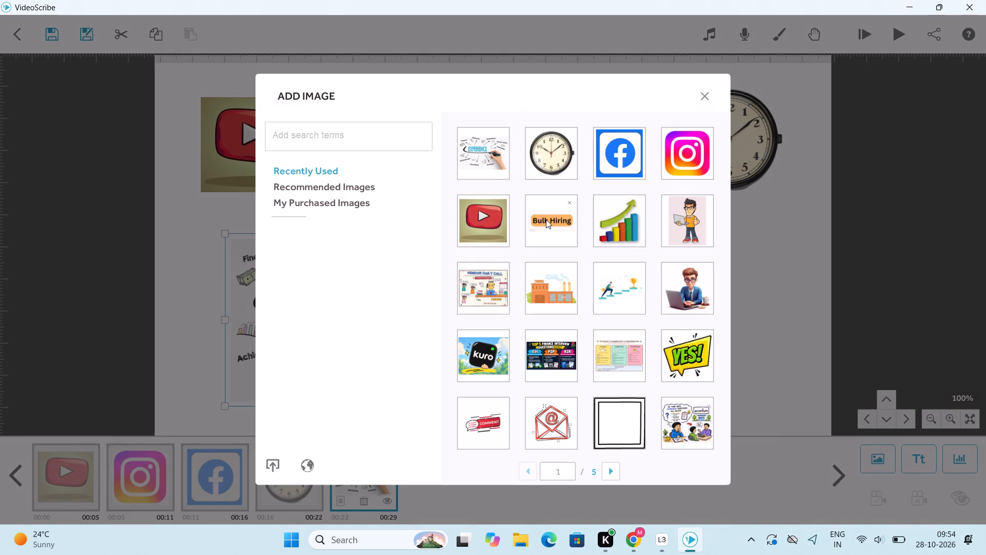
left_click(546, 219)
left_click_drag(621, 316, 591, 290)
left_click(548, 253)
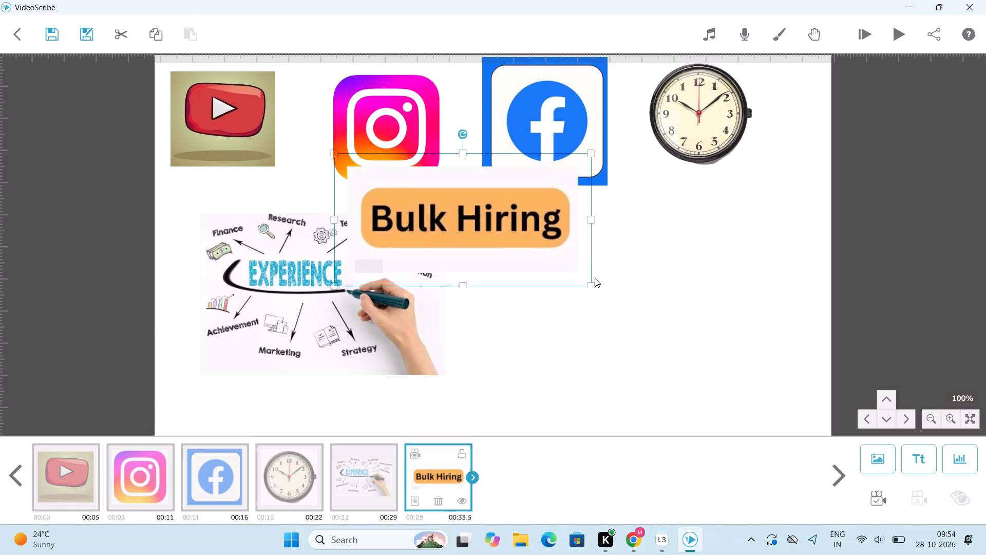
left_click_drag(590, 284, 569, 263)
left_click_drag(515, 227, 690, 318)
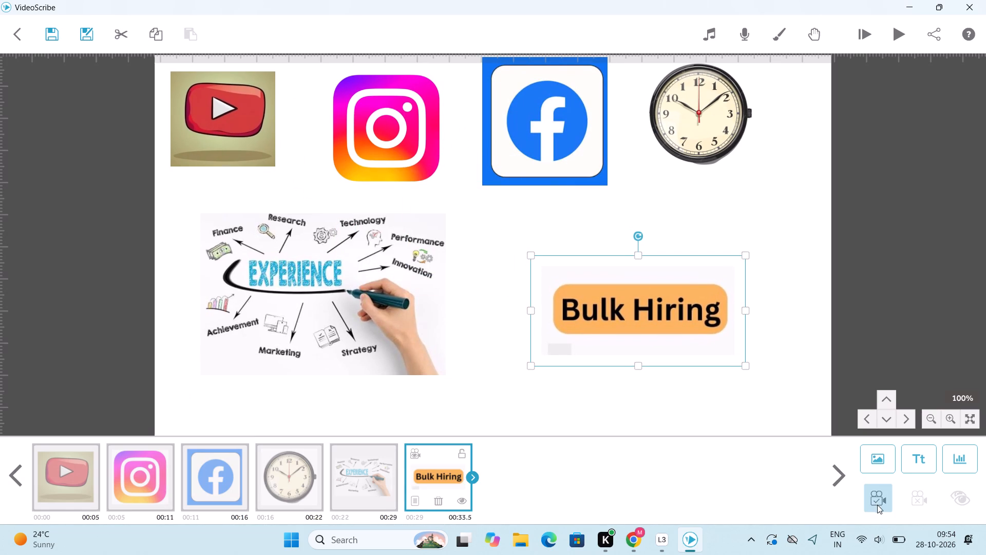
left_click(877, 502)
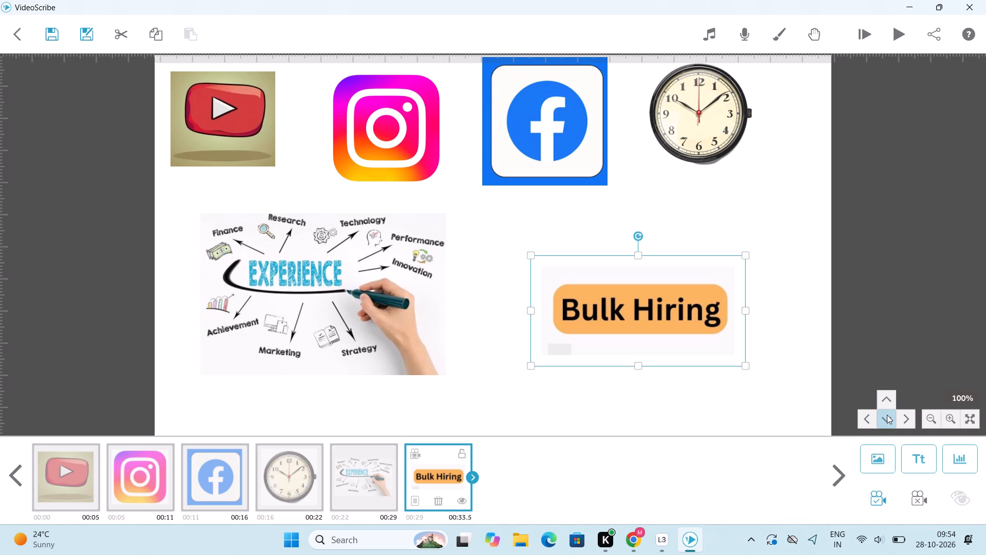
Add the factory image in the empty canvas area below the existing images, towards the upper left, and set its camera position.
triple_click(887, 415)
left_click(887, 415)
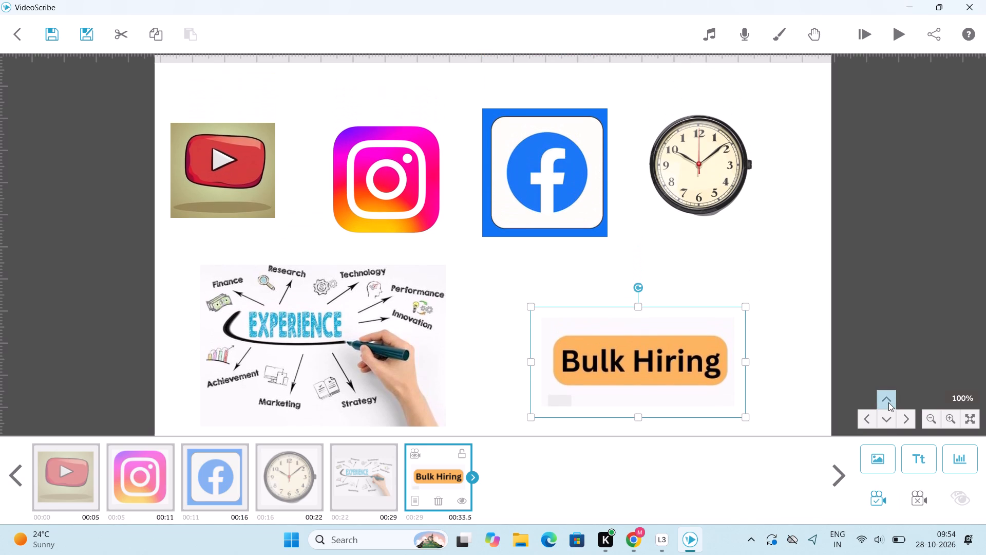
double_click(888, 402)
left_click_drag(888, 402, 888, 401)
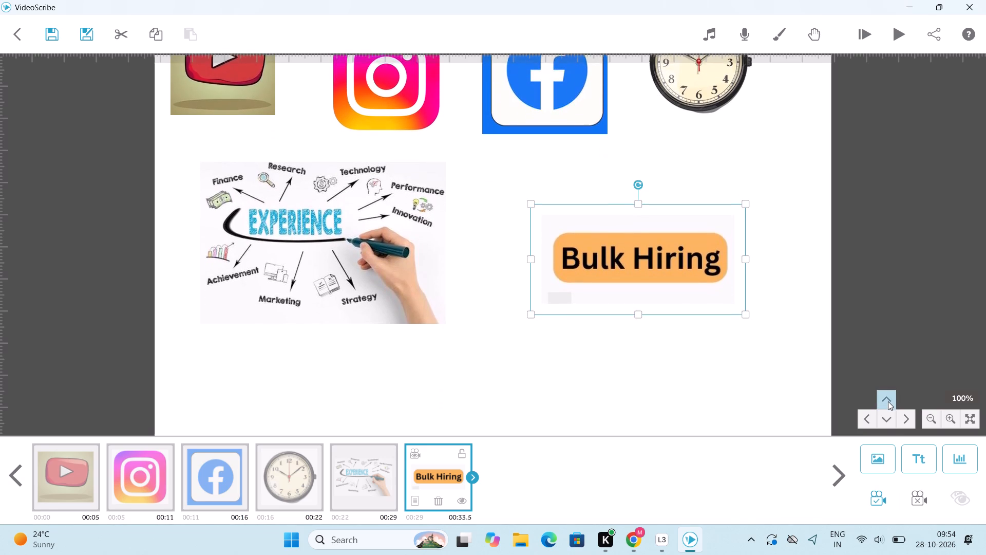
left_click_drag(888, 401, 888, 405)
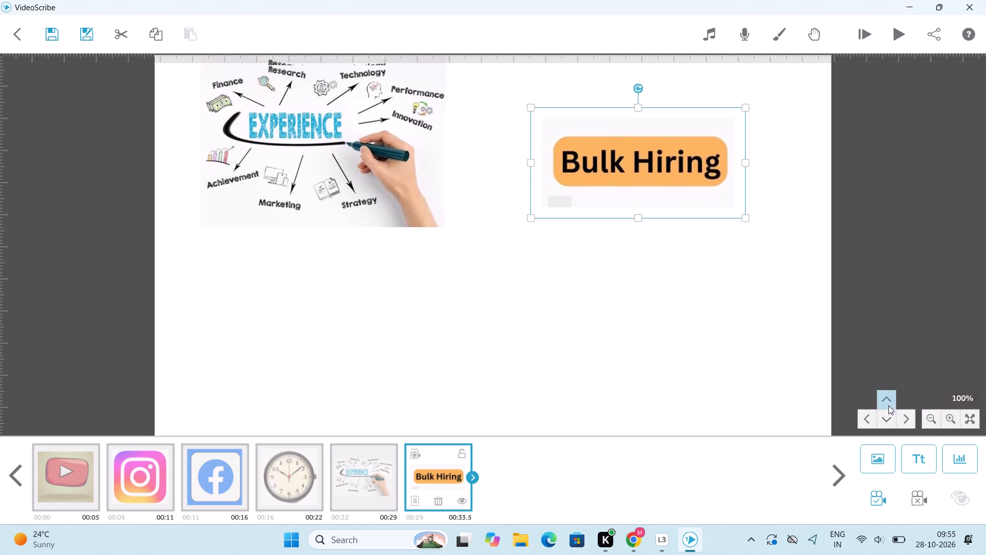
left_click_drag(888, 405, 882, 395)
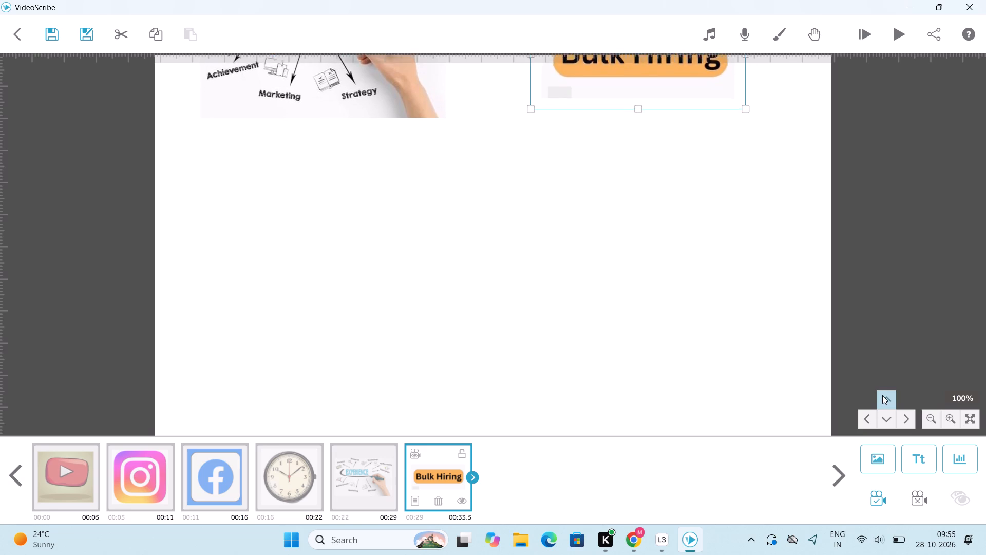
left_click_drag(882, 395, 882, 395)
double_click(882, 395)
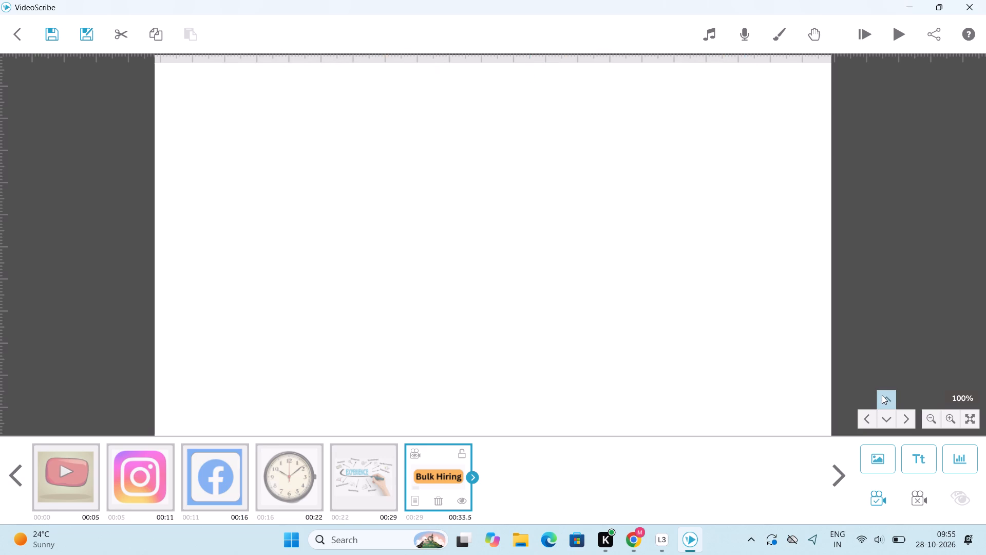
left_click(879, 461)
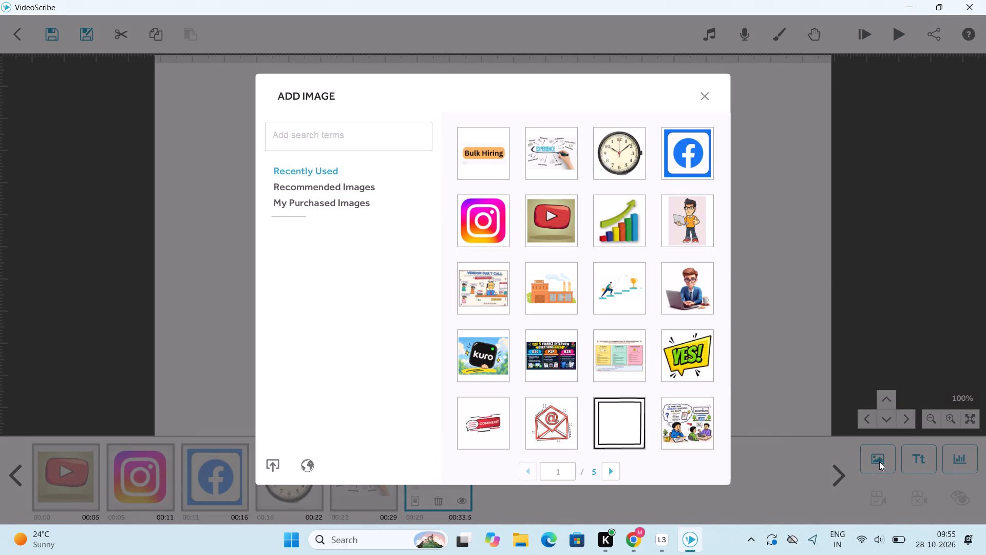
left_click(560, 299)
left_click_drag(565, 297, 419, 227)
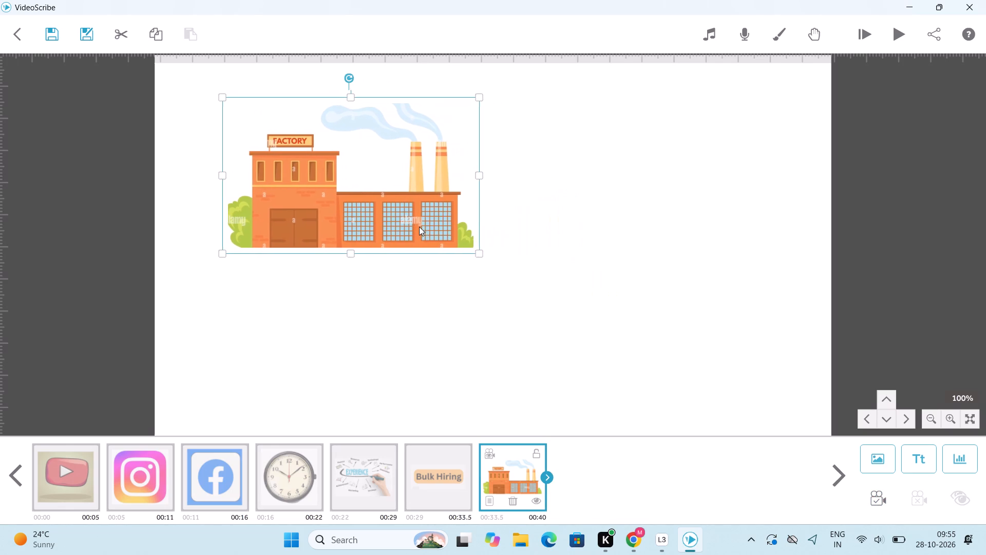
left_click_drag(419, 227, 413, 227)
left_click(872, 495)
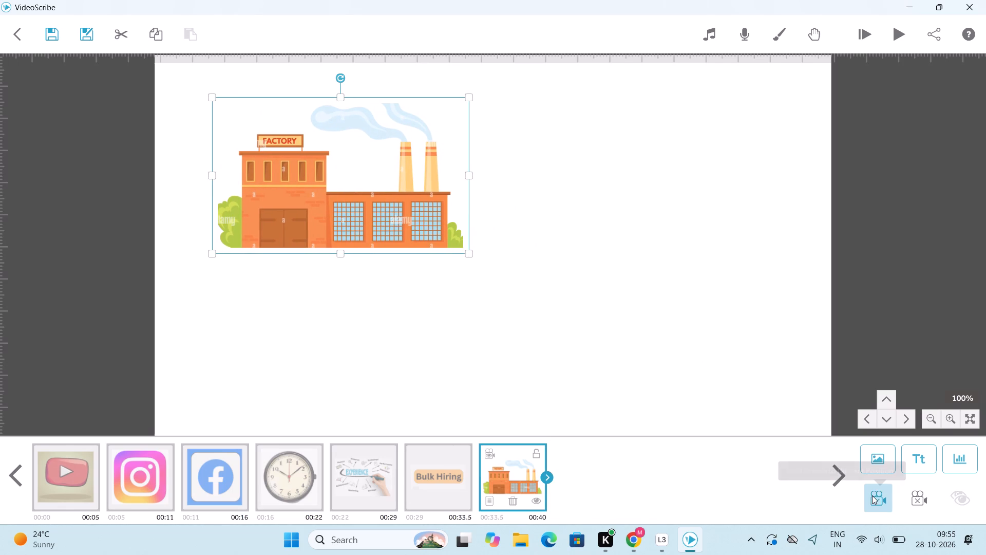
Add the image of a man climbing steps to a trophy, shrink it, and place it below and right of the factory.
left_click(871, 451)
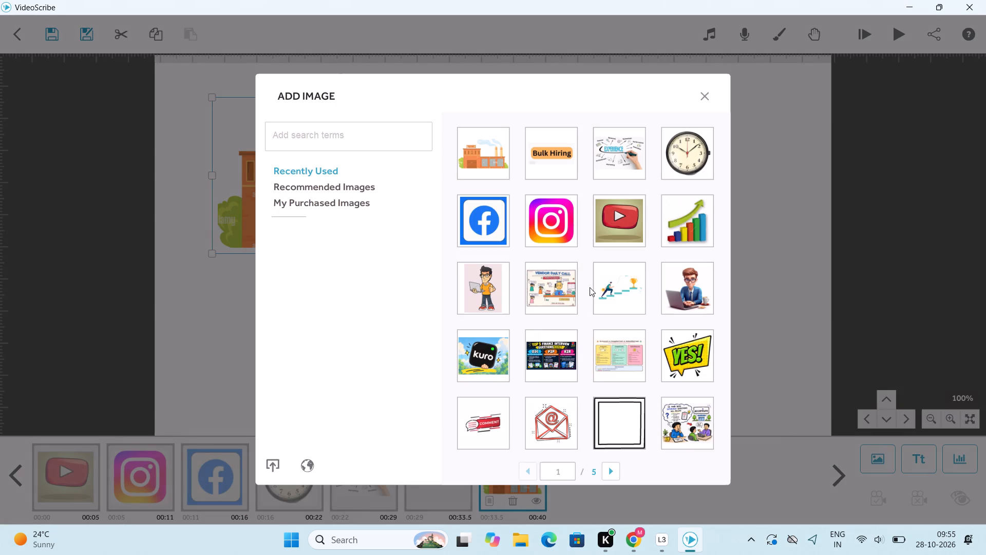
left_click(613, 295)
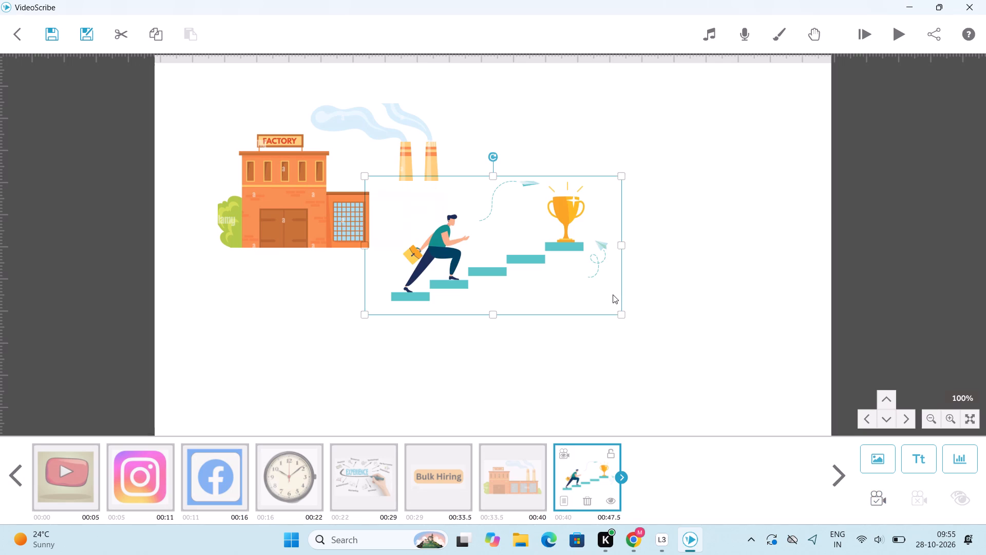
left_click_drag(623, 314, 592, 293)
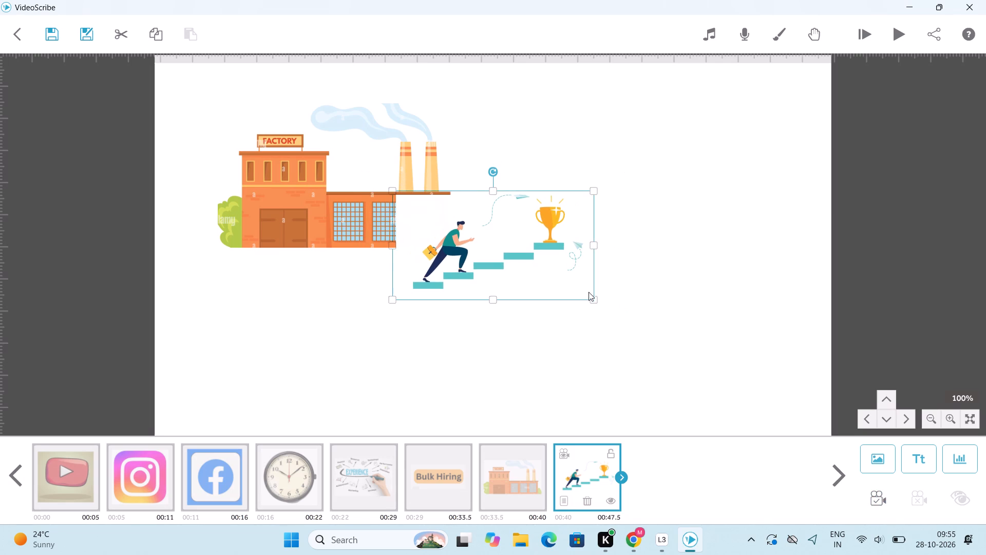
left_click_drag(568, 282, 716, 356)
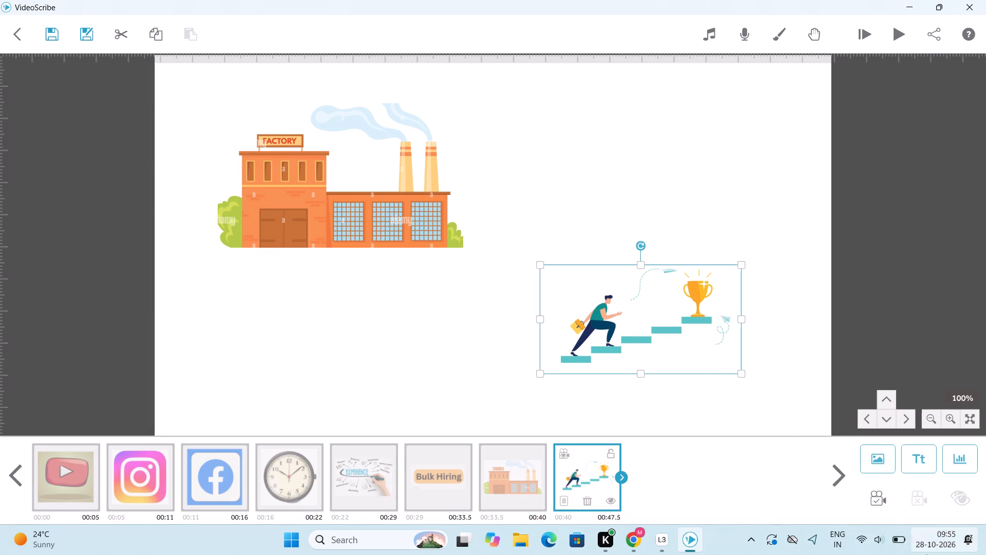
Add the clock image in the empty canvas area below the factory and trophy images, leaving free space on its right.
double_click(884, 403)
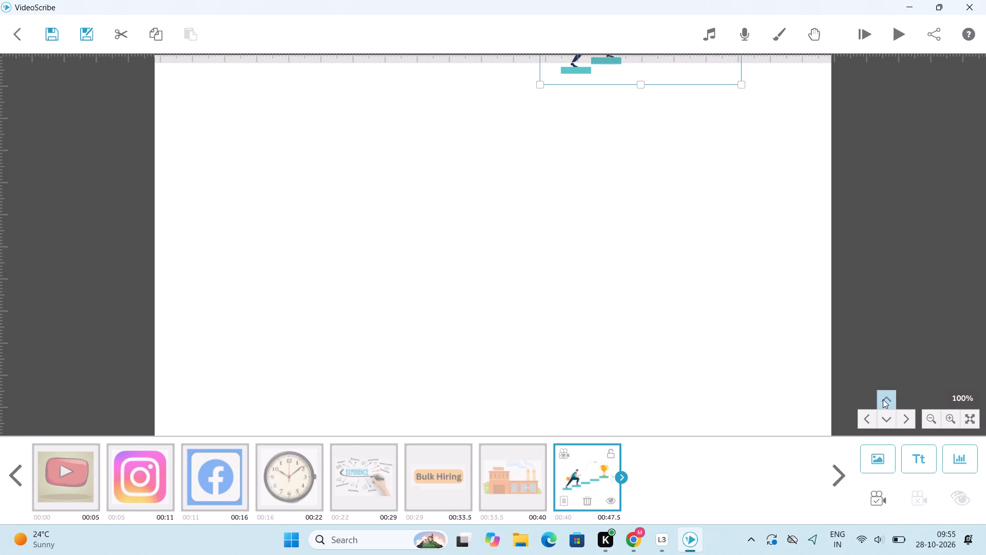
triple_click(883, 399)
triple_click(883, 399)
left_click(883, 399)
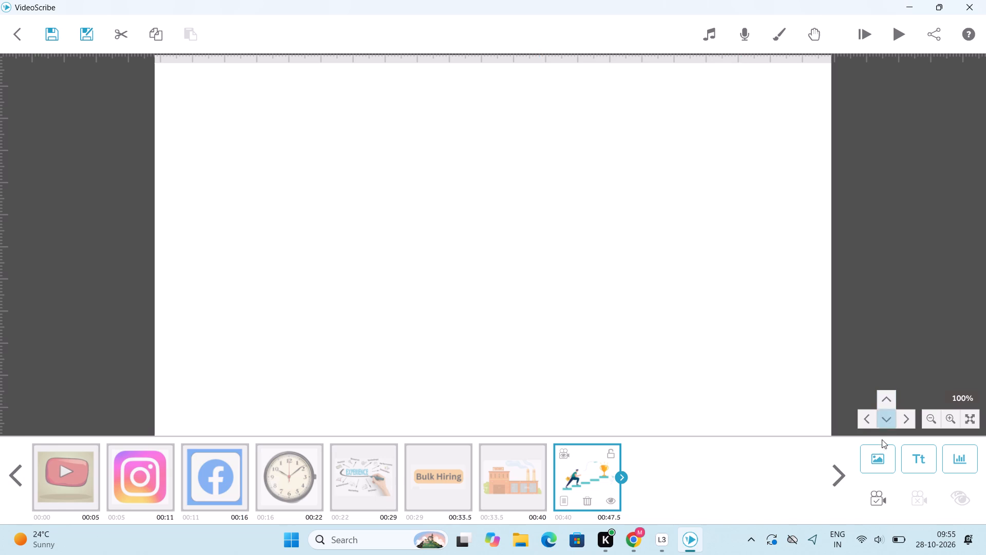
left_click(876, 474)
left_click(879, 464)
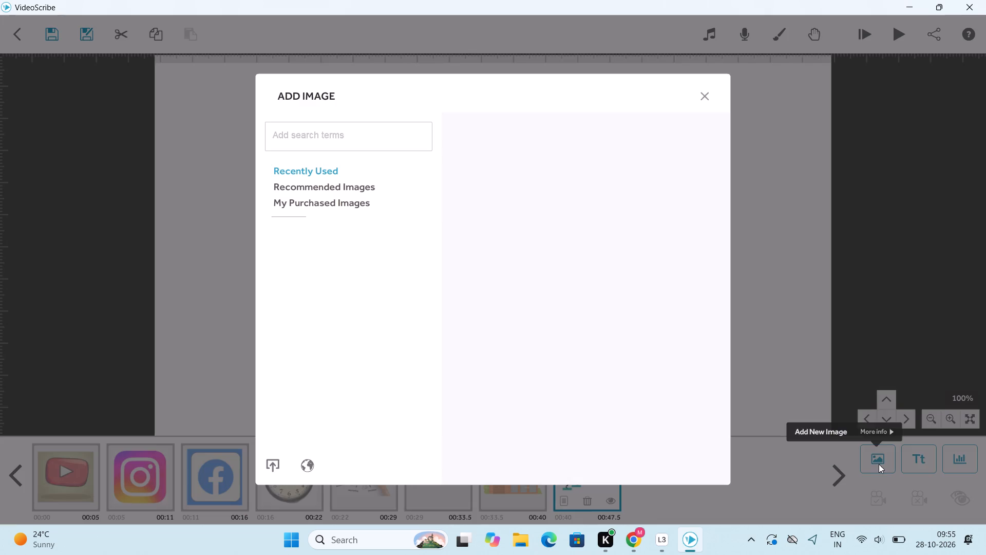
left_click(484, 227)
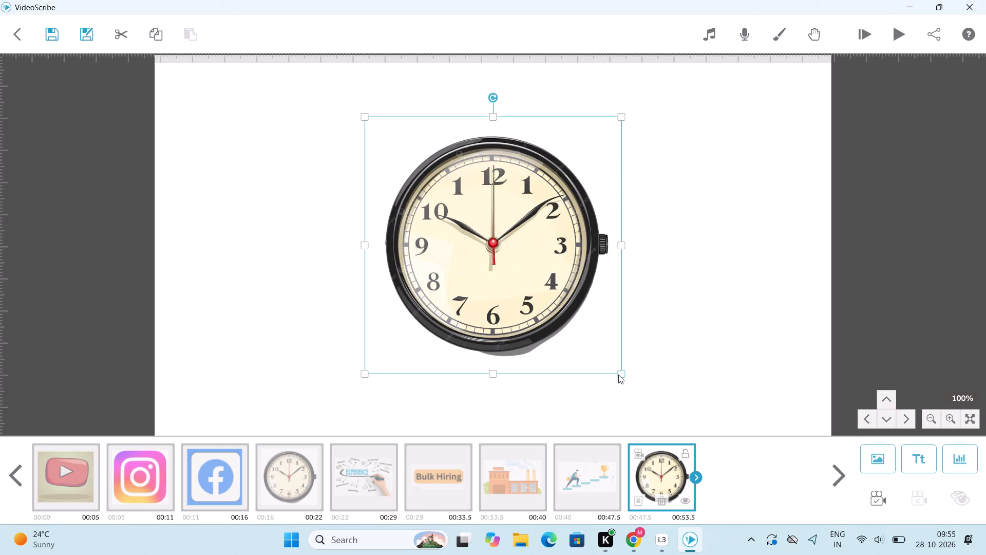
left_click_drag(621, 378, 510, 357)
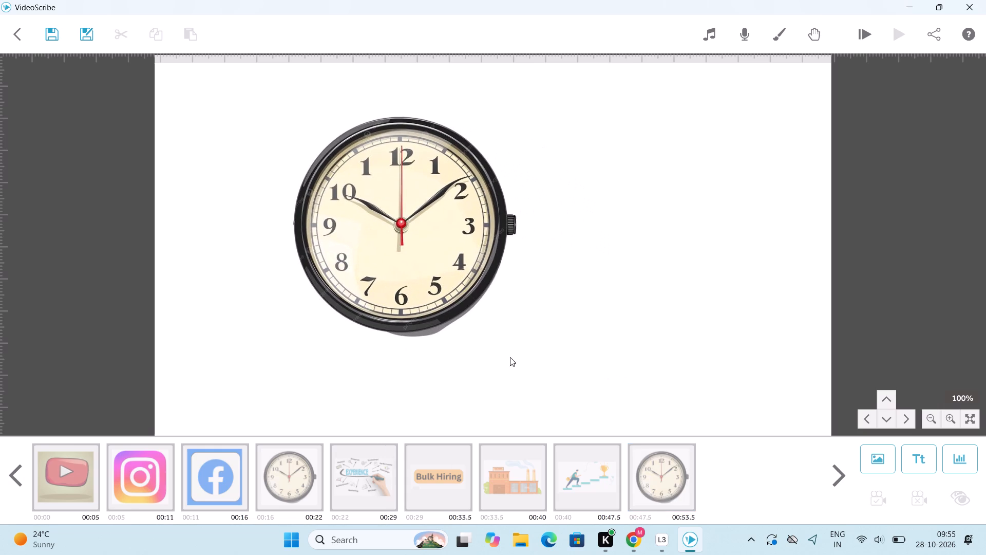
left_click_drag(510, 357, 446, 345)
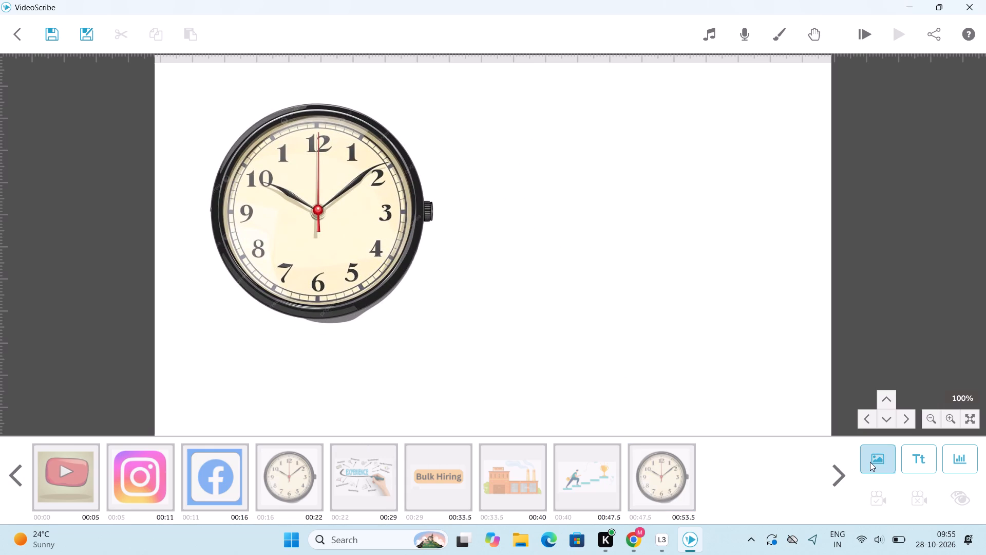
Add the Vendor Daily Call image and place it to the right of the large clock.
left_click(870, 462)
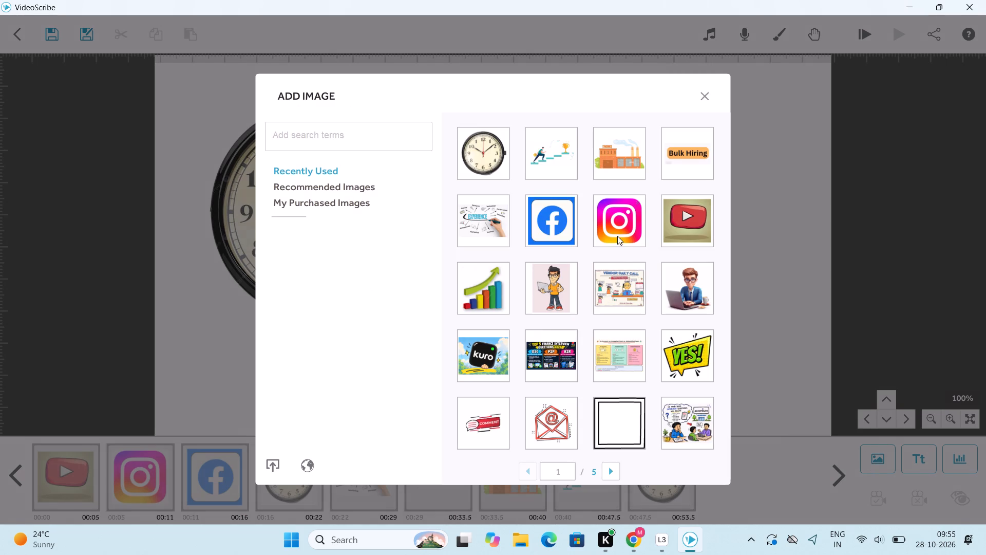
left_click(621, 291)
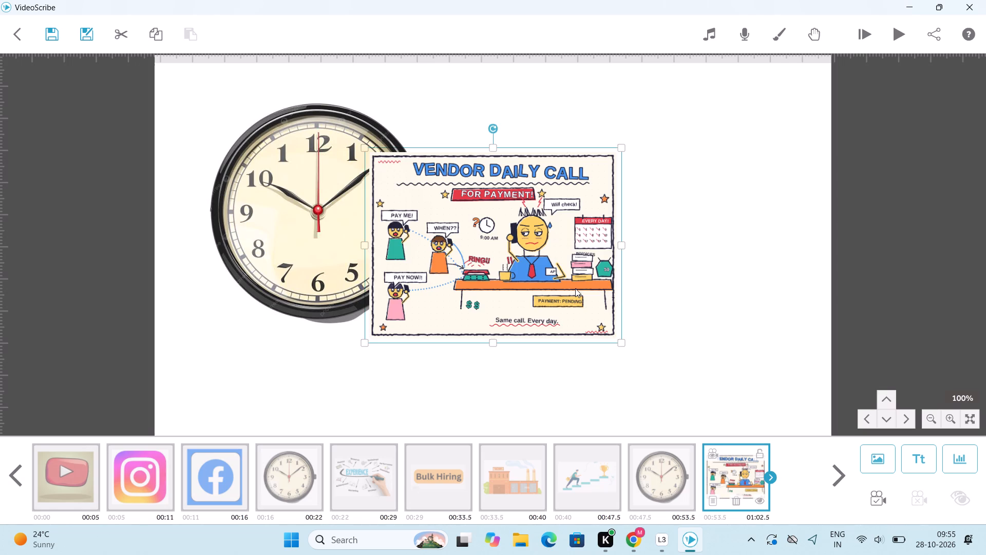
left_click_drag(567, 291, 718, 285)
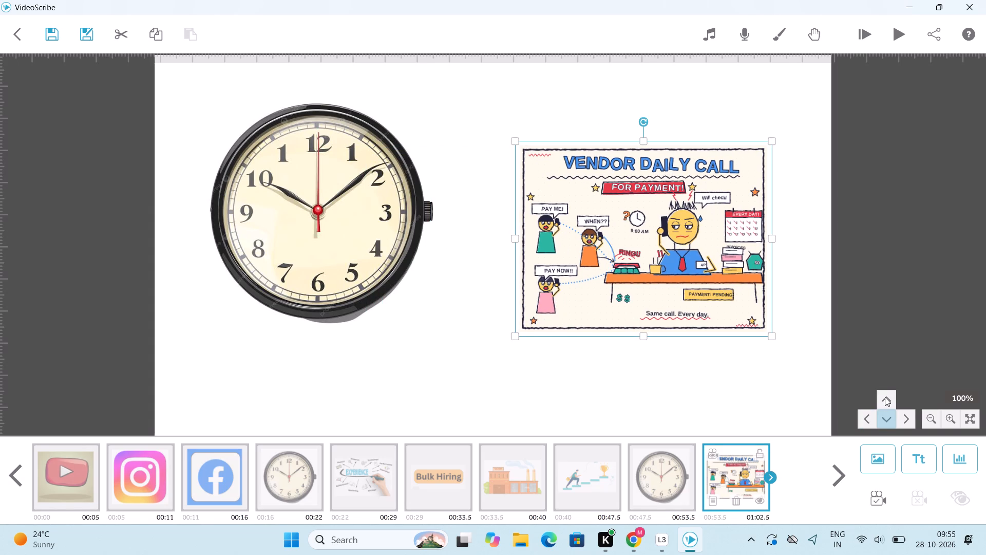
Set the Vendor Daily Call image's camera position on the empty canvas area below the existing images.
triple_click(885, 397)
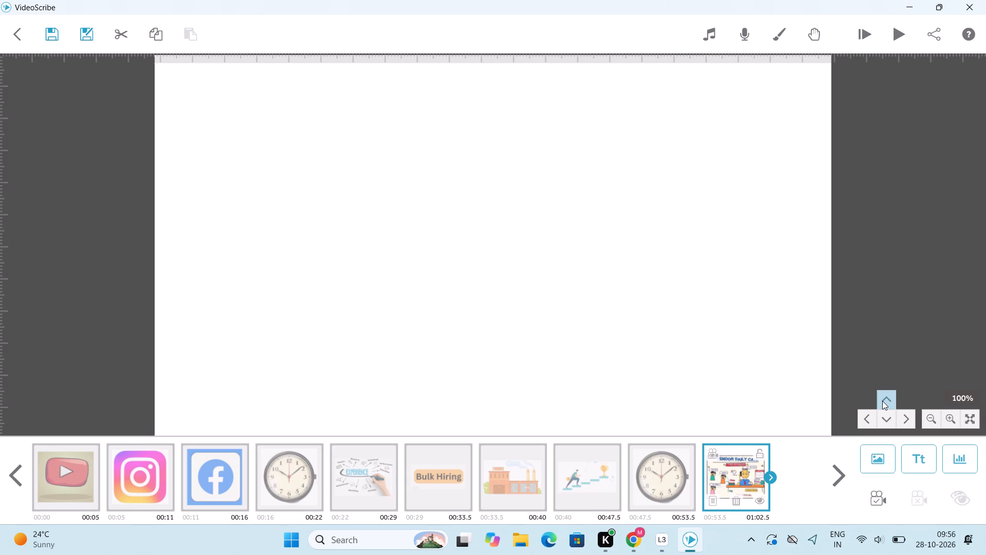
left_click(888, 499)
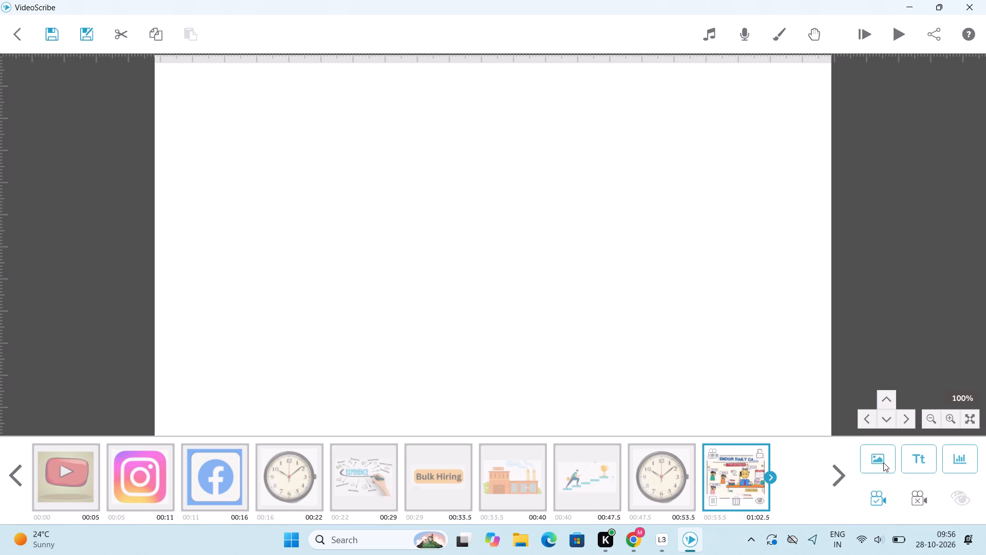
Add the red YouTube play button image, shrink it, place it at the upper left of the empty canvas area, and set its camera position.
left_click(881, 453)
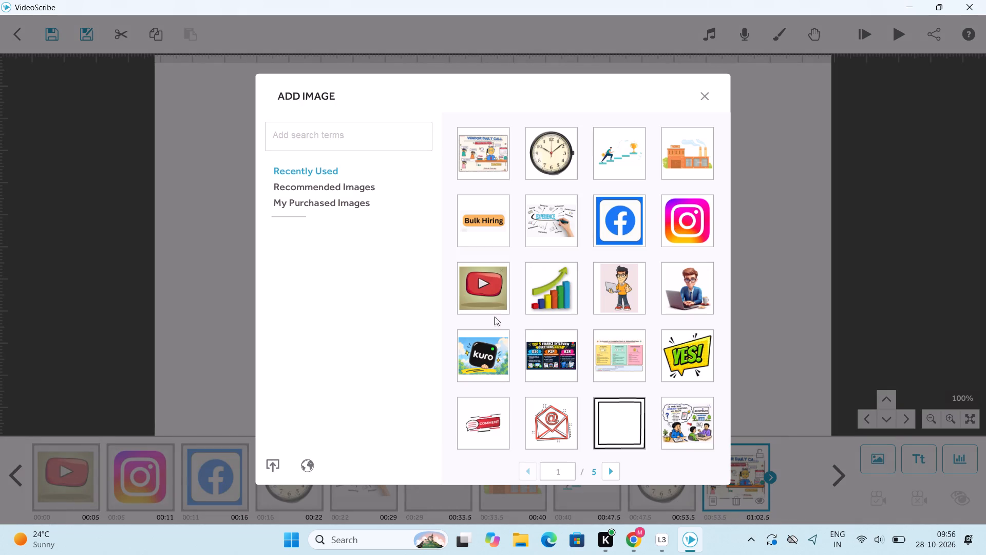
left_click(489, 295)
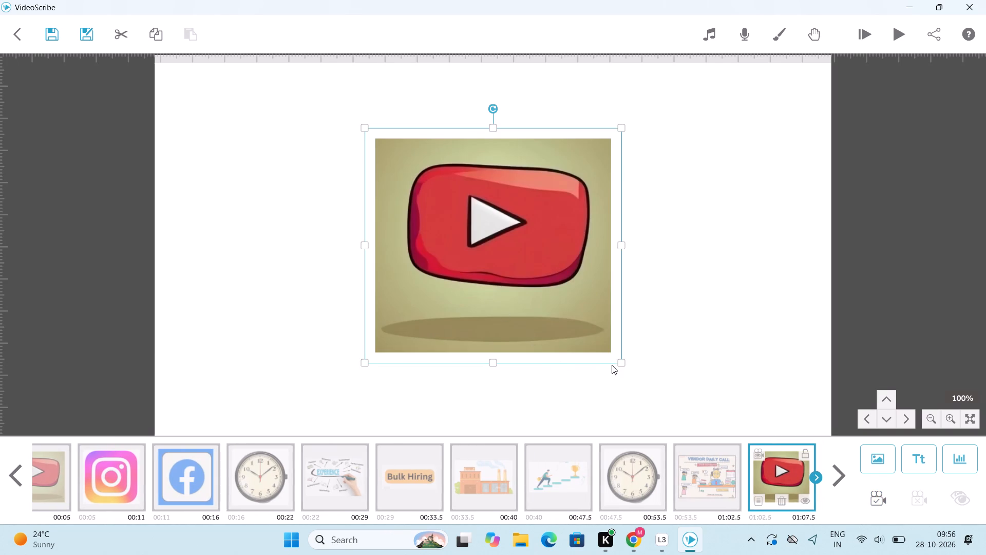
left_click_drag(624, 363, 529, 316)
left_click_drag(513, 275, 276, 198)
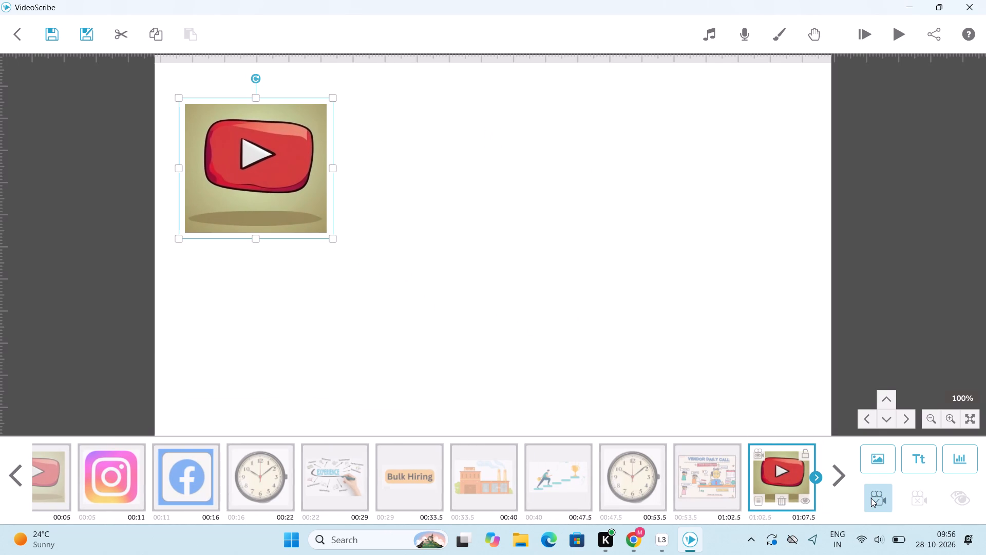
left_click(871, 498)
Add the Instagram logo image and place it to the right of the YouTube play button image.
left_click(877, 455)
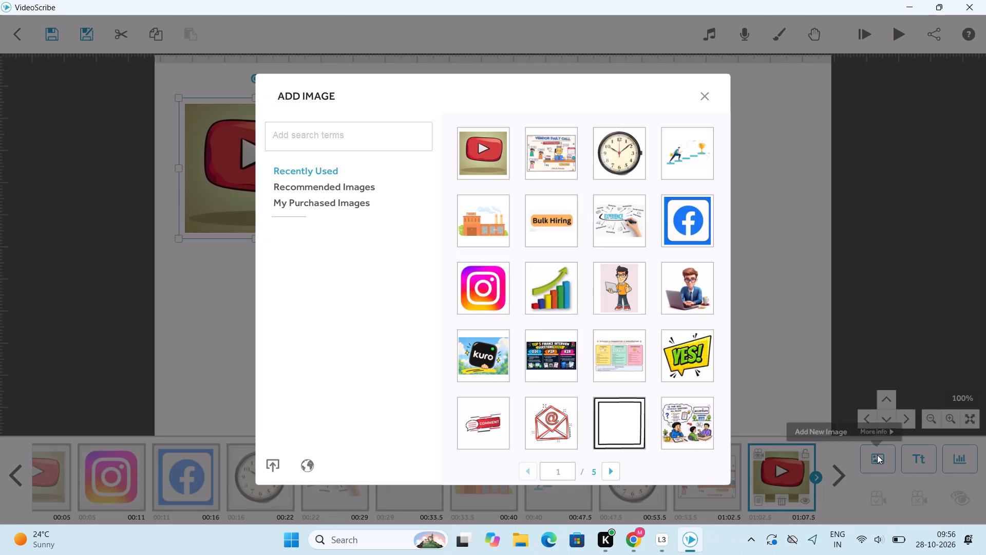
left_click(472, 298)
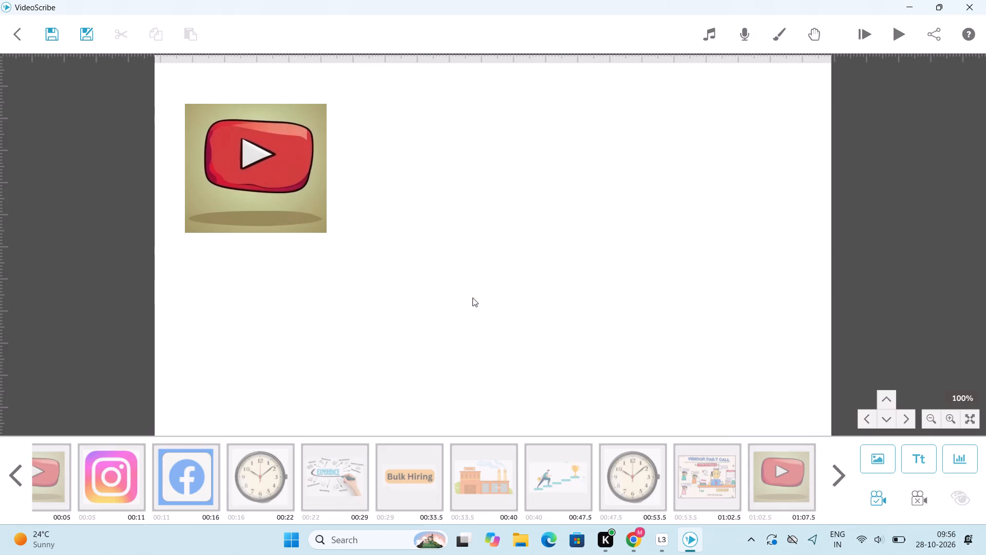
left_click_drag(531, 294, 641, 301)
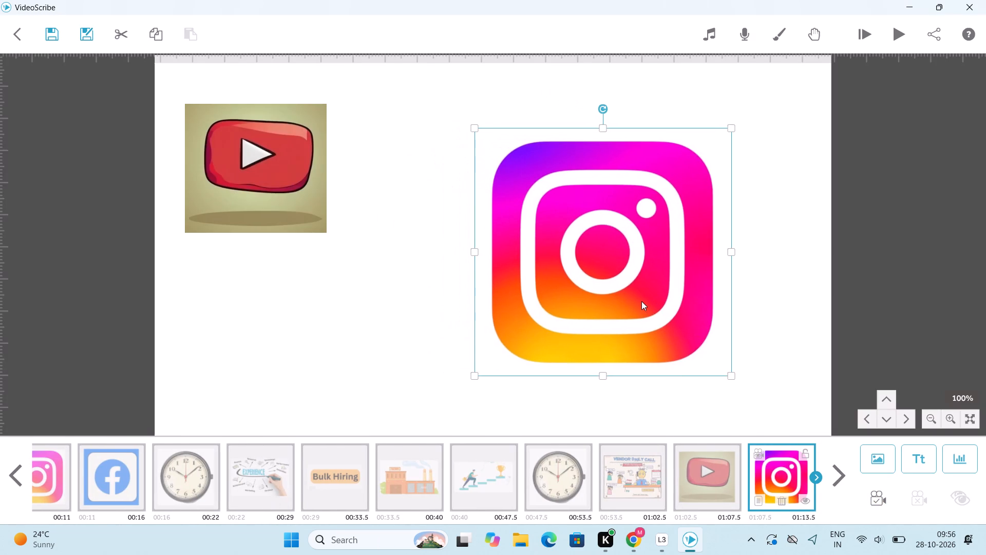
left_click_drag(641, 301, 640, 300)
Add the image of the standing man holding a laptop in the empty canvas area below, left of centre, and set its camera position.
triple_click(882, 398)
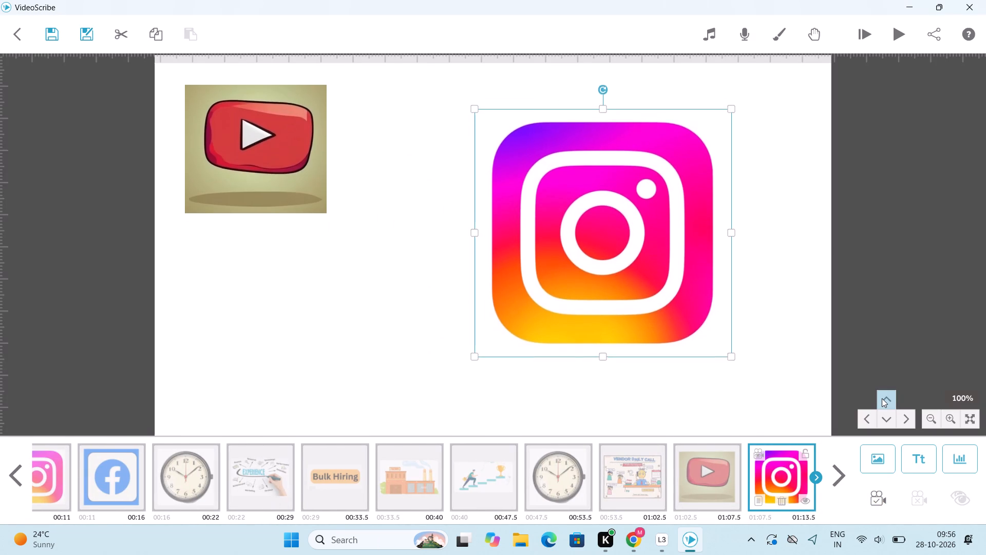
double_click(882, 398)
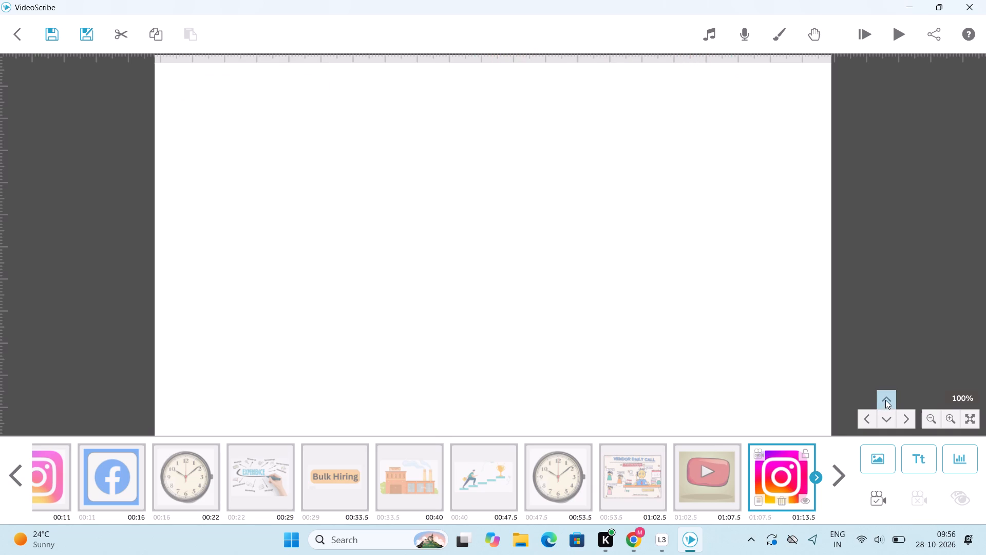
left_click(884, 458)
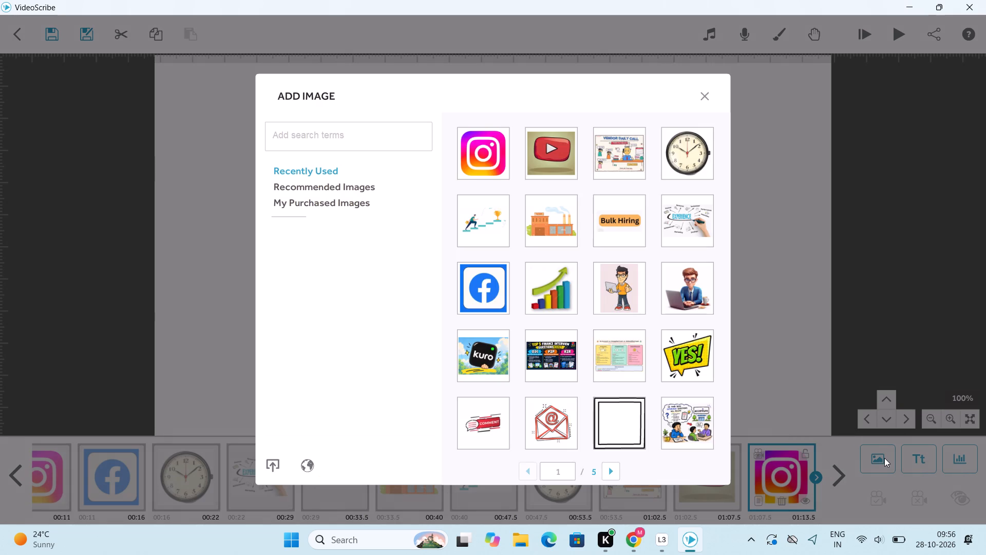
left_click(621, 289)
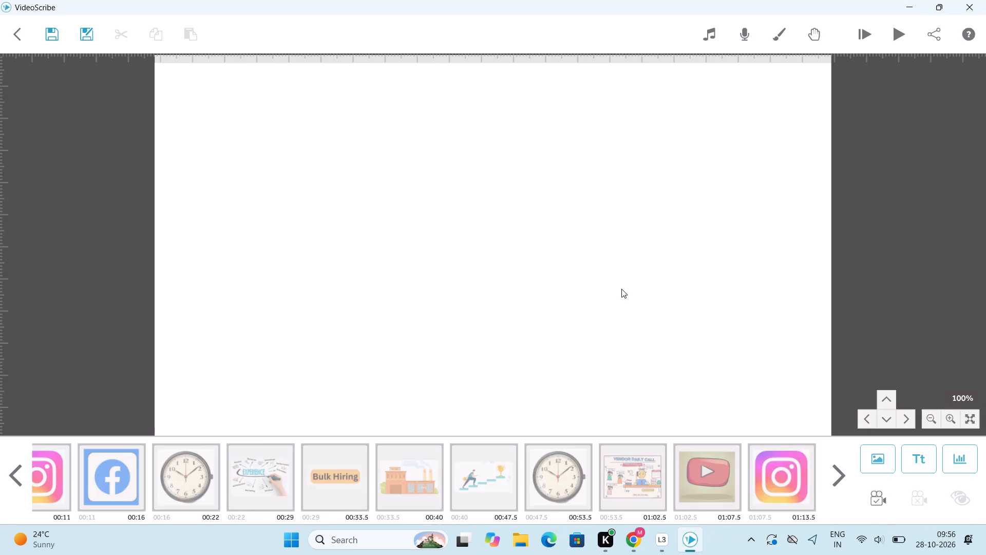
left_click_drag(555, 329, 409, 330)
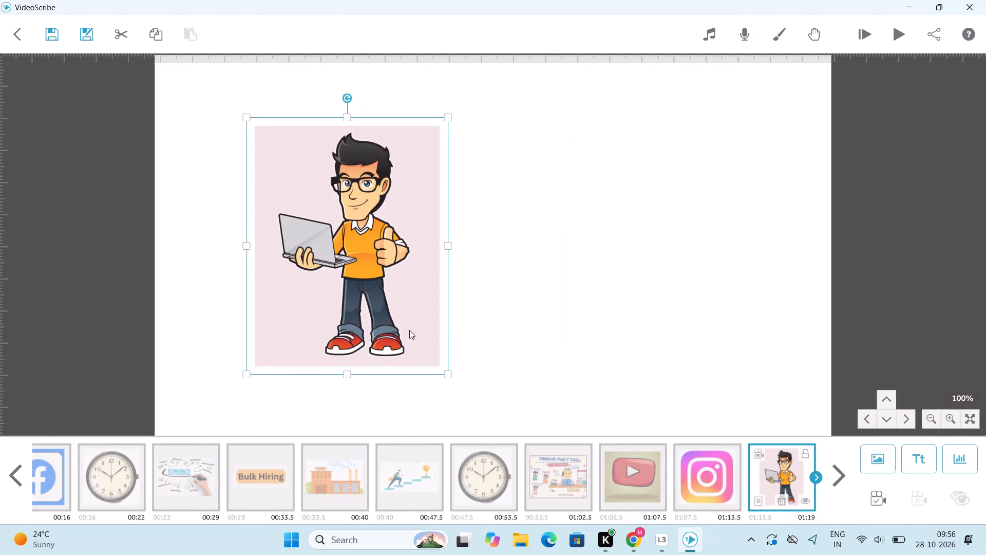
left_click(878, 498)
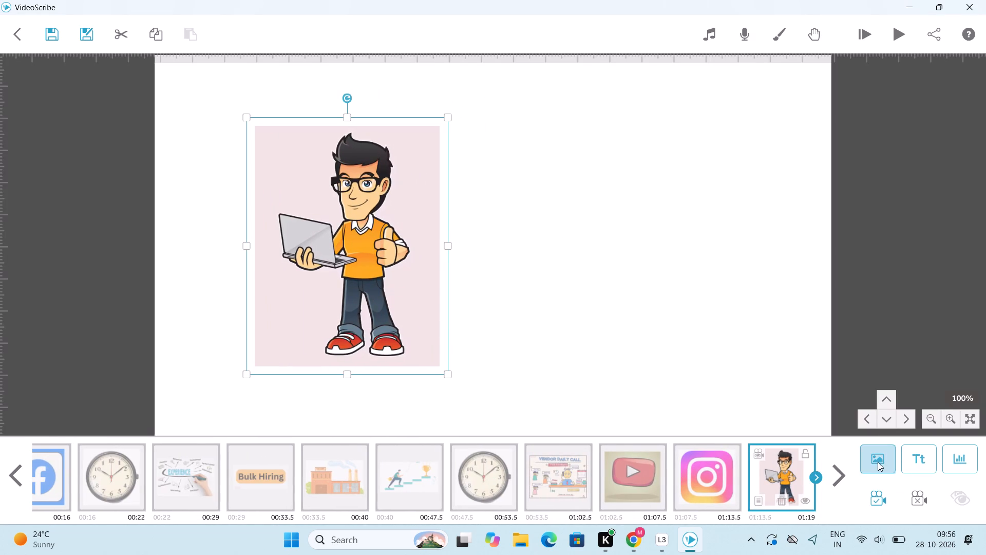
Add the image of a man climbing steps to a trophy, place it to the upper right of the laptop man, and set its camera position.
left_click(878, 462)
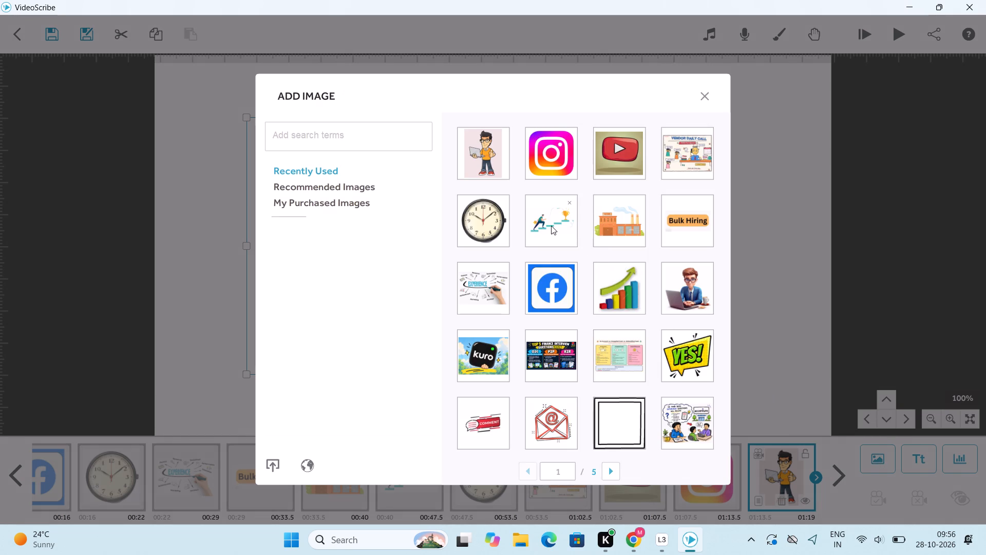
left_click(551, 226)
left_click(570, 272)
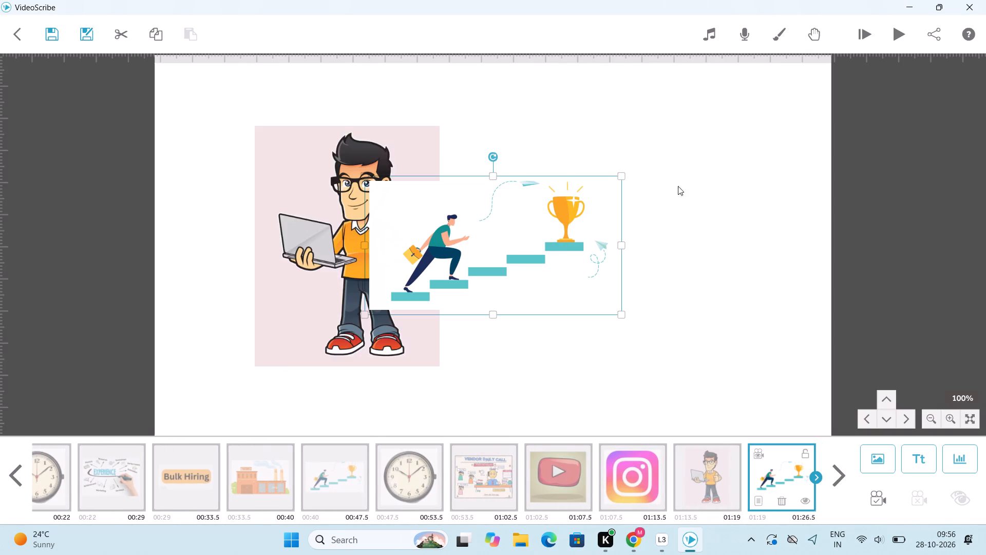
left_click_drag(615, 228, 760, 142)
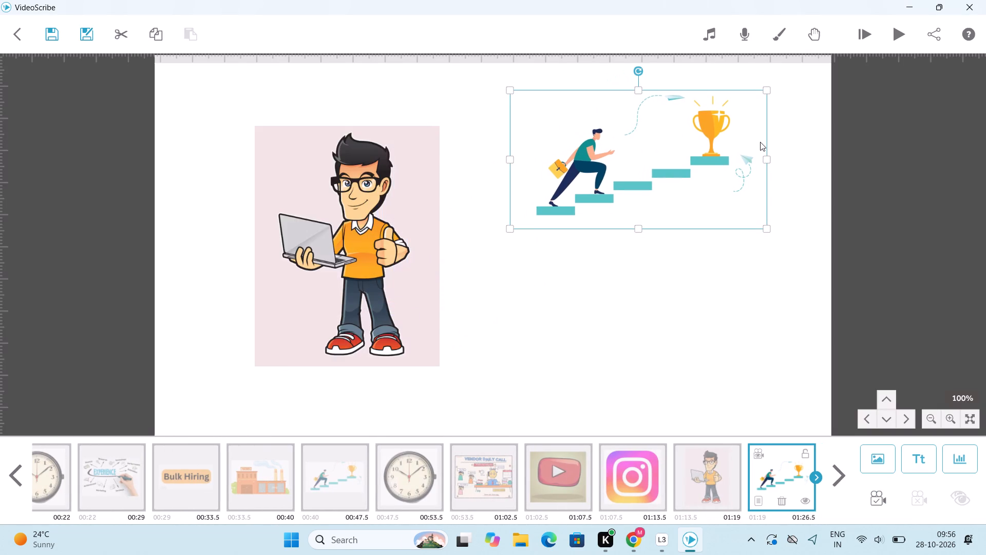
left_click(879, 506)
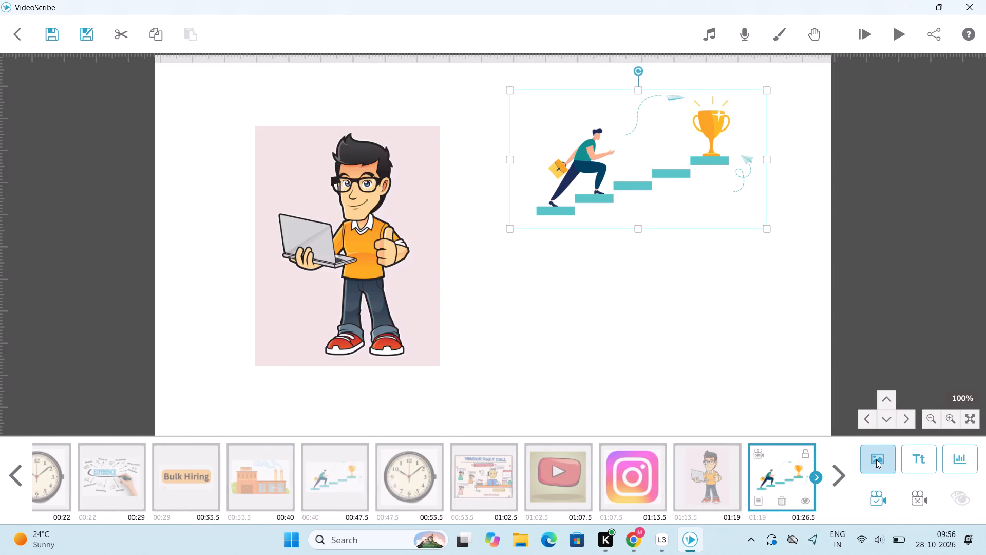
Add the clock image, shrink it to about half size, and place it below the new trophy-steps image.
left_click(876, 459)
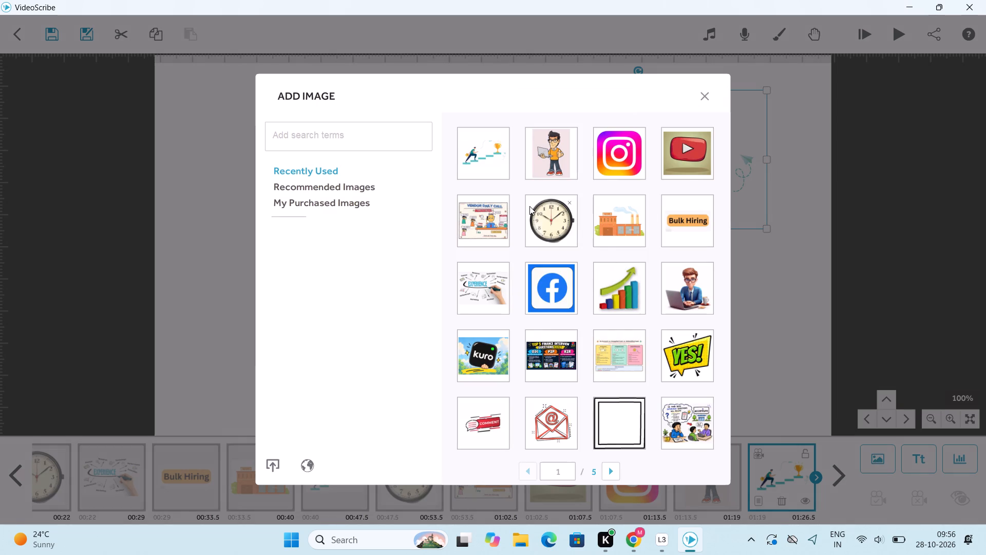
left_click(549, 229)
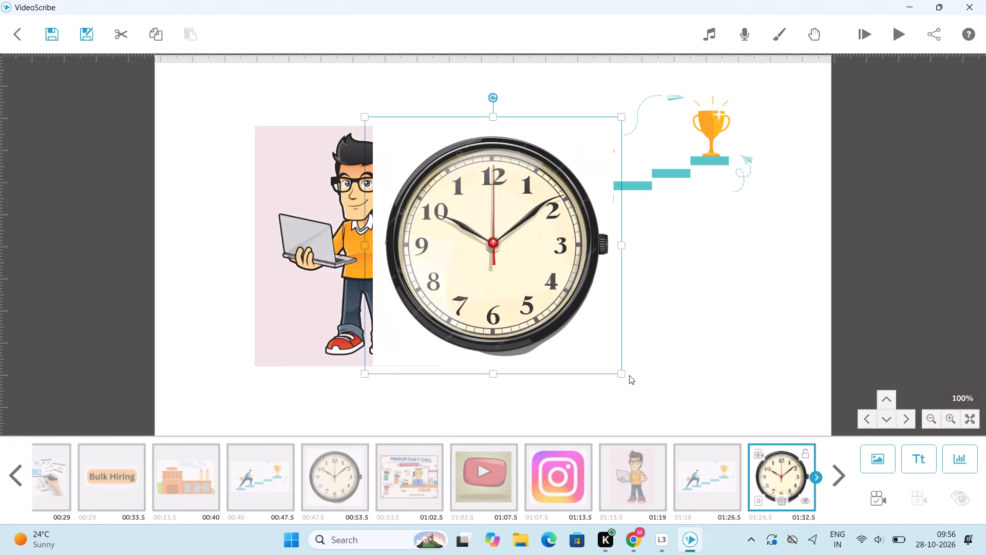
left_click_drag(621, 373, 556, 314)
left_click_drag(511, 288, 606, 366)
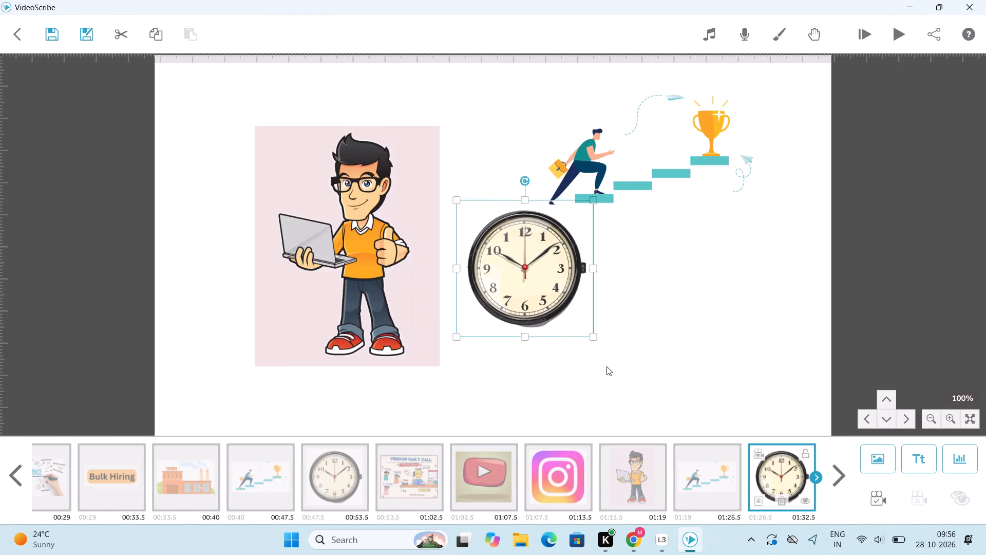
left_click_drag(606, 366, 645, 364)
Add the Top 5 Finance Interview Questions 2026 image in the upper-left of the empty canvas area below the clock and set its camera position.
triple_click(881, 399)
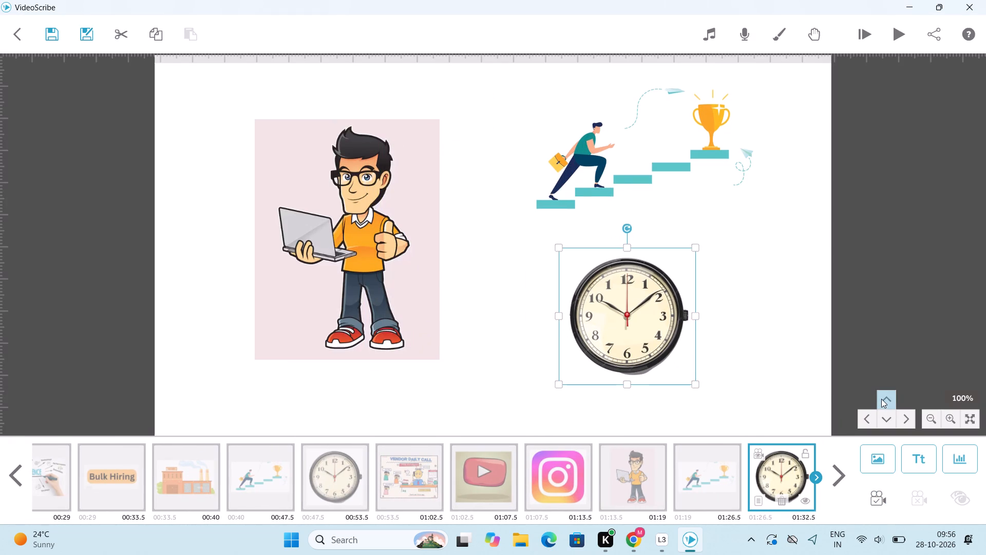
left_click(881, 399)
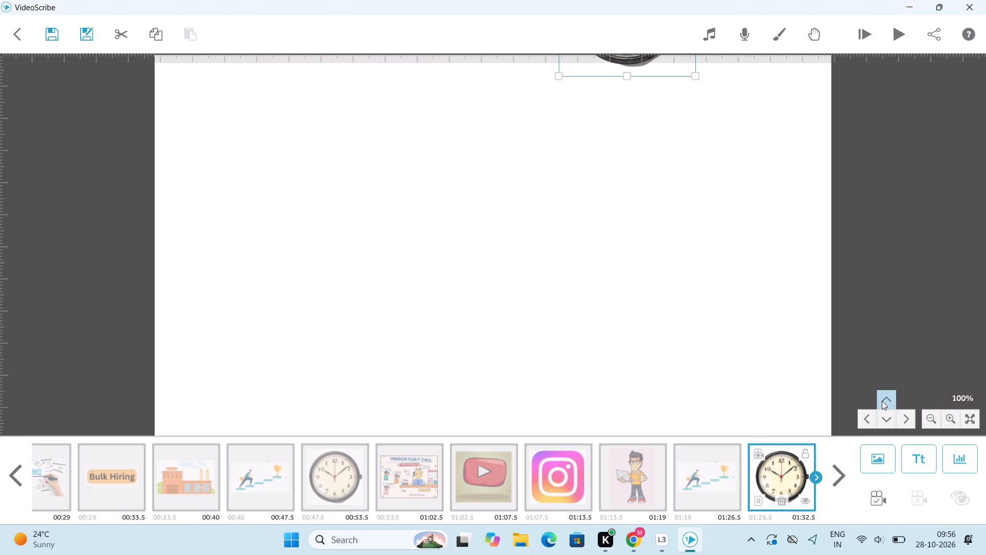
double_click(880, 399)
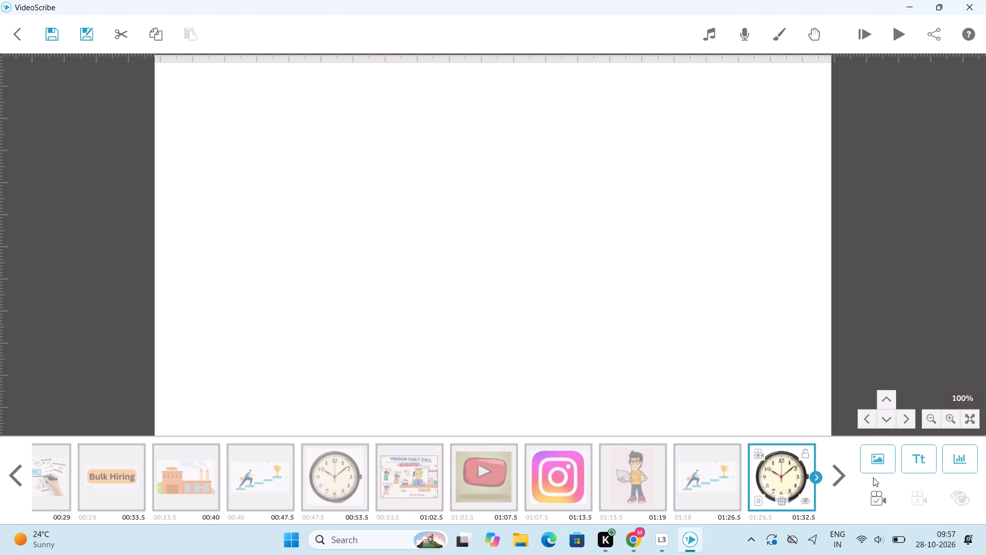
left_click(868, 464)
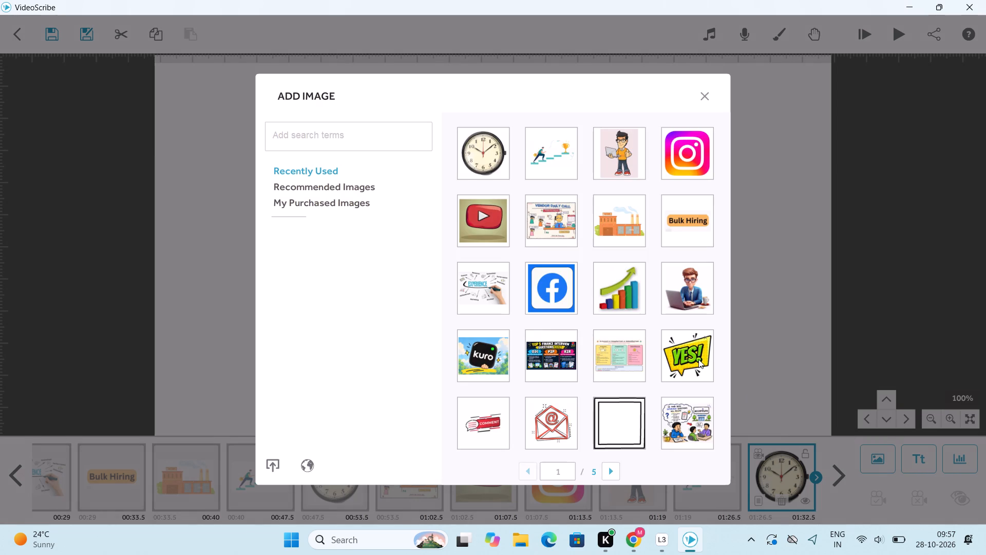
left_click(554, 360)
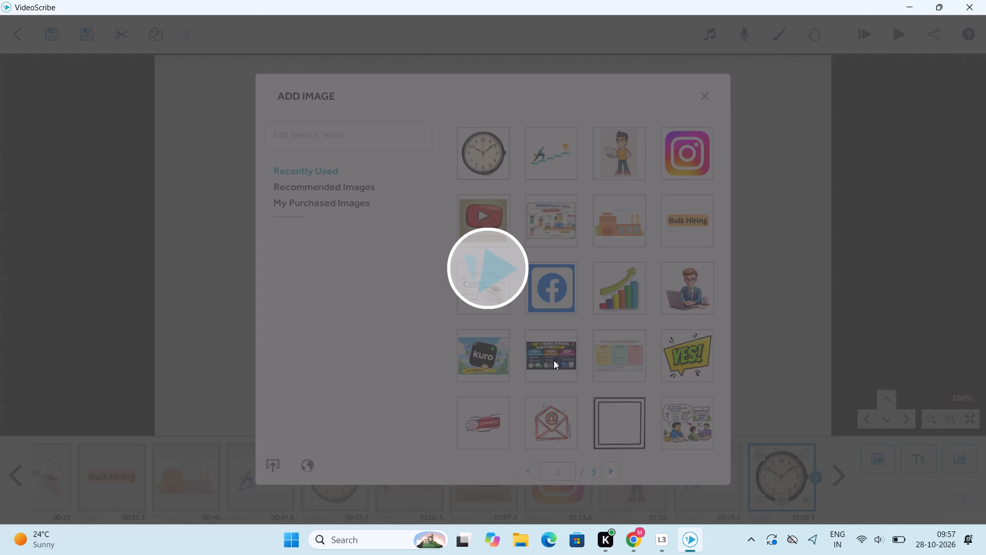
left_click_drag(565, 294, 415, 201)
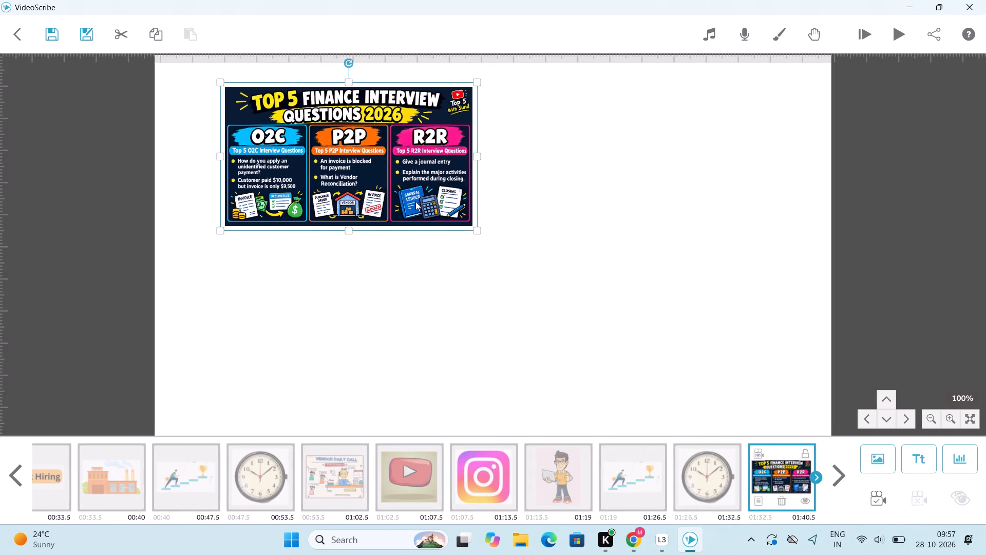
left_click_drag(415, 201, 404, 209)
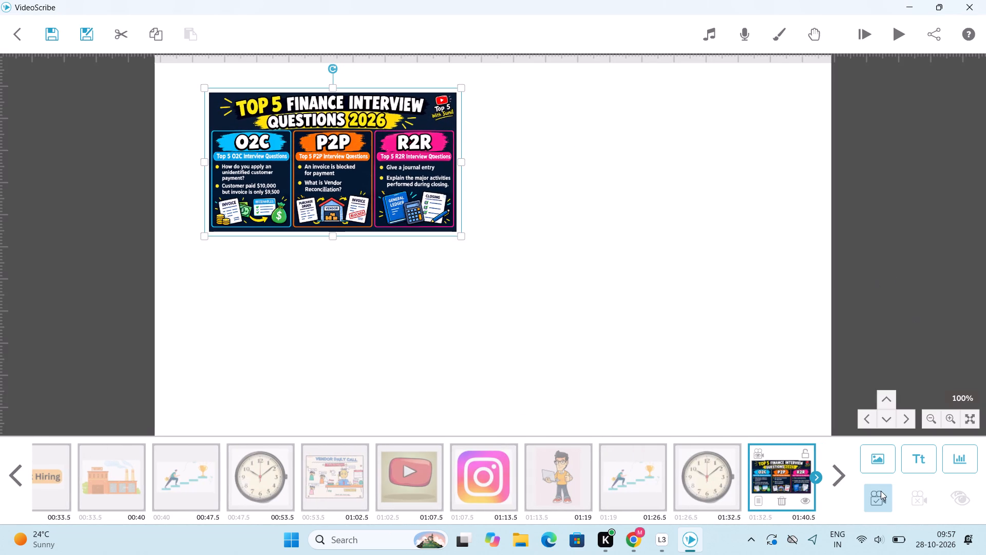
left_click(881, 491)
Add the Facebook logo image, shrink it to about half size, place it below the finance questions image, and set its camera position.
left_click(877, 451)
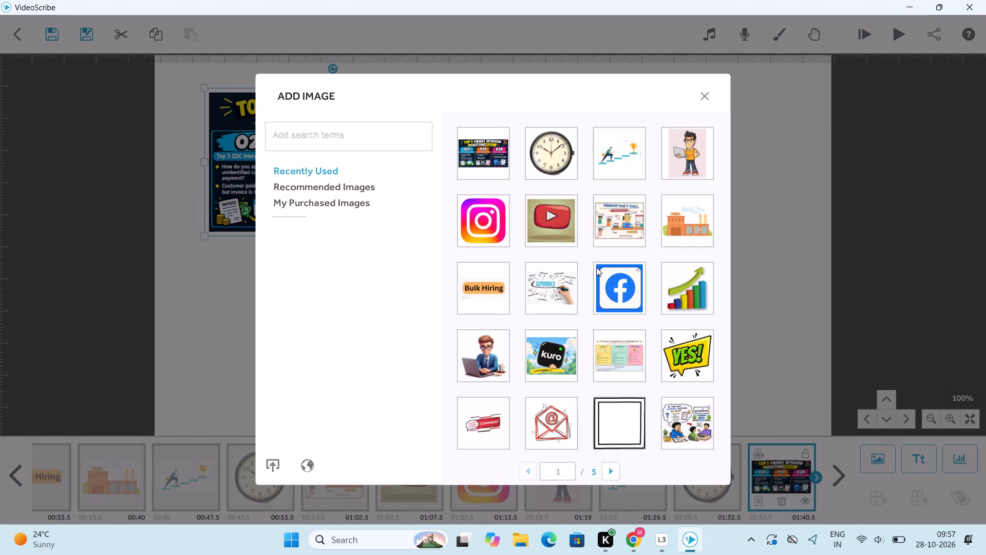
left_click(611, 303)
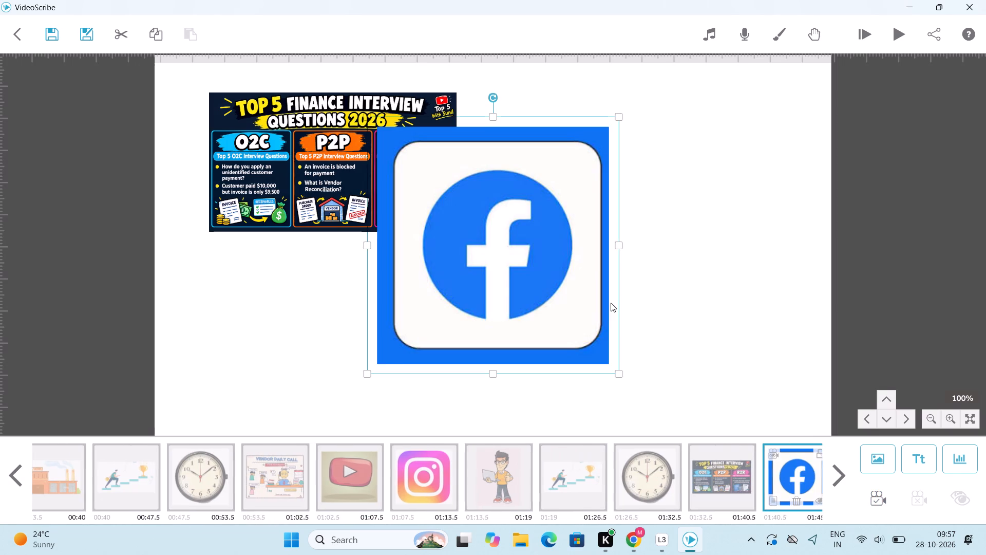
left_click_drag(618, 372, 546, 308)
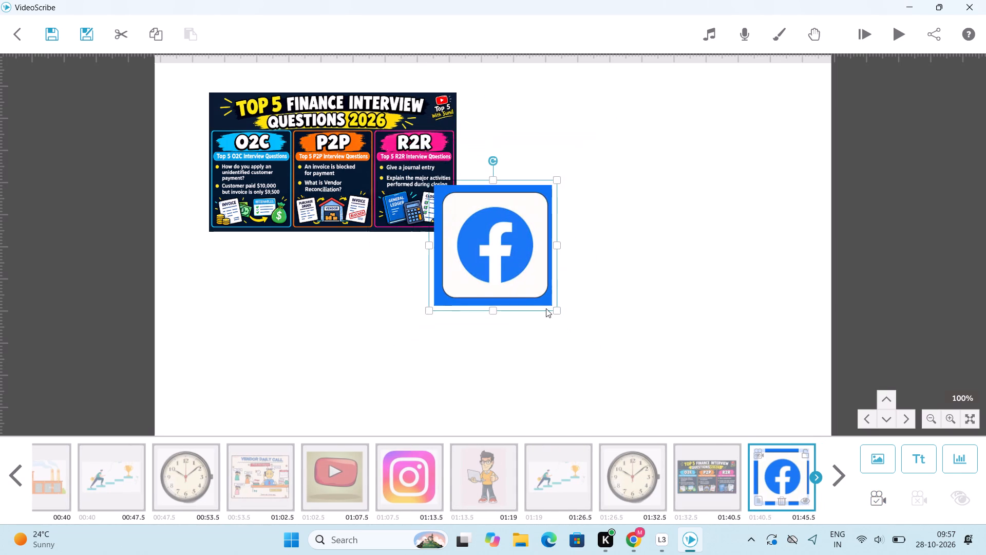
left_click(525, 295)
left_click_drag(457, 274, 340, 324)
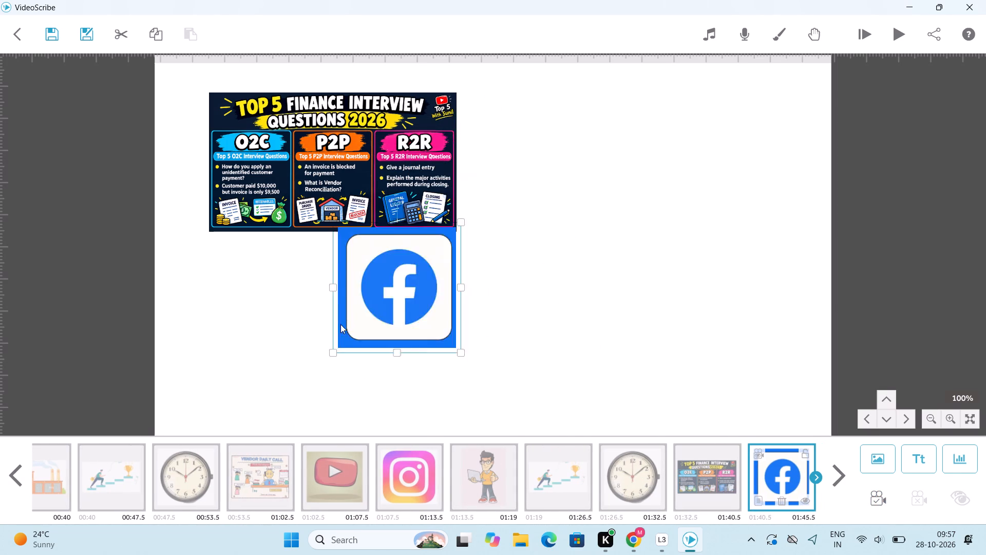
left_click_drag(340, 324, 254, 348)
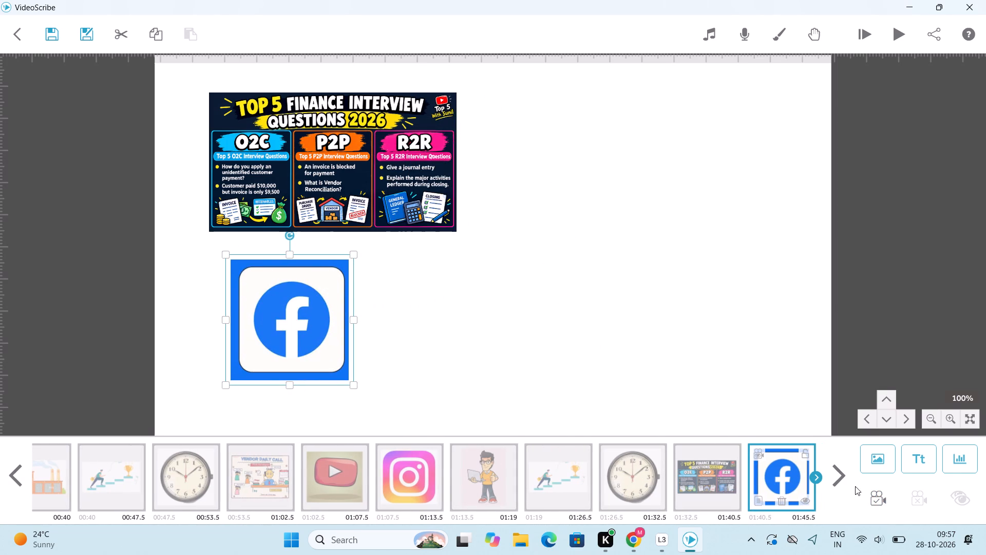
left_click(866, 499)
Add the YES! image, shrink it to about two-thirds size, place it well to the right of the Facebook logo, and set its camera position.
left_click(874, 455)
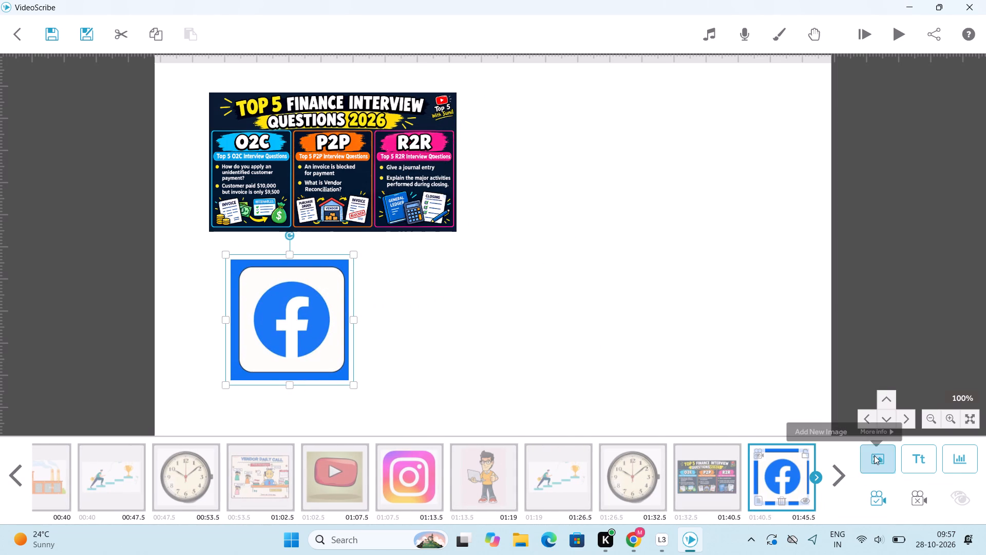
left_click(691, 365)
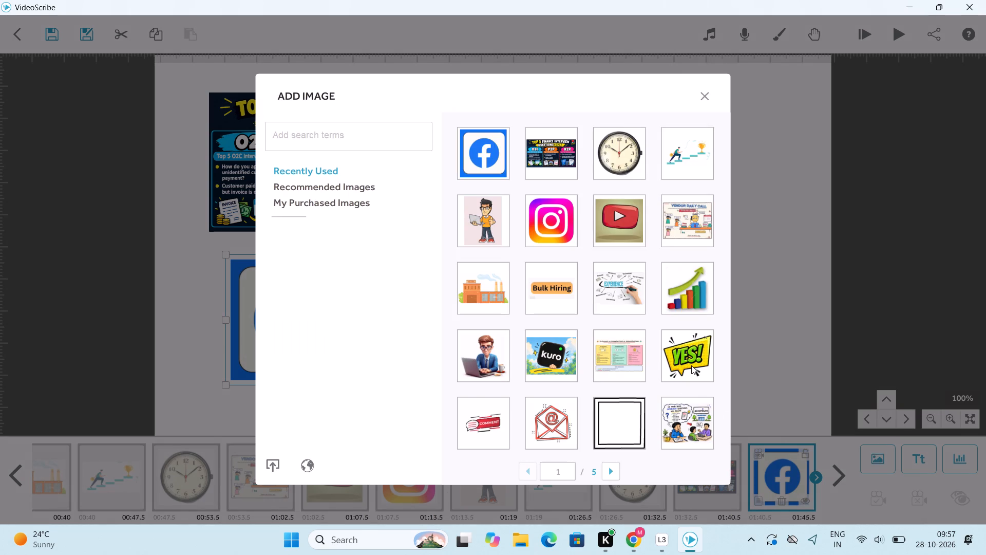
left_click_drag(622, 373, 579, 330)
left_click_drag(515, 297, 686, 319)
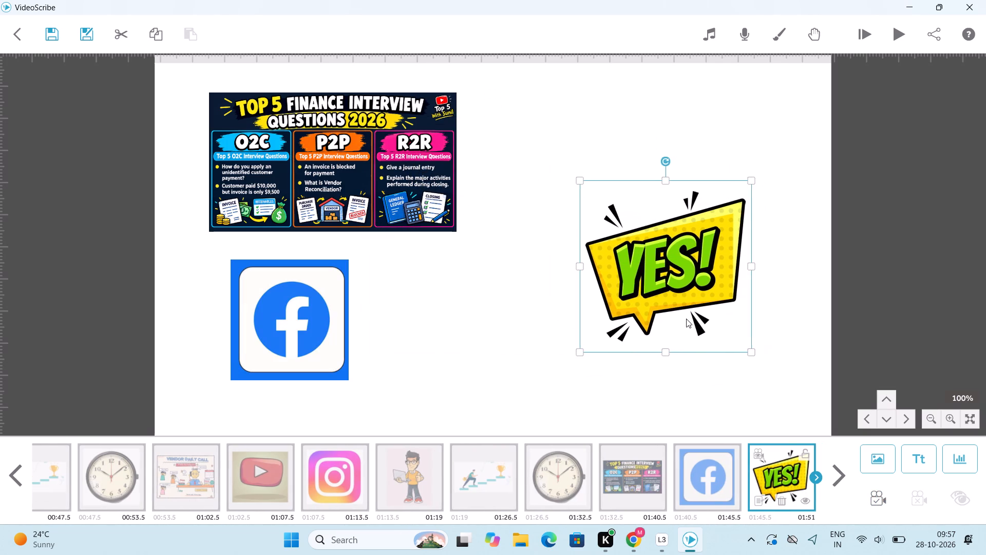
left_click_drag(686, 319, 678, 319)
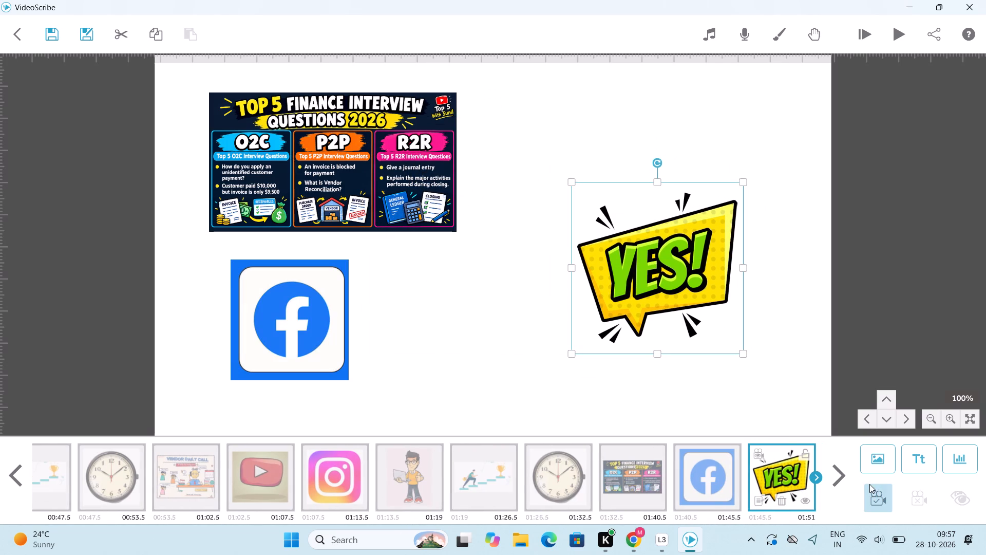
left_click(881, 492)
Add the double-line square frame image, shrink it to about 80% size, place it around the YES! image, and set its camera position.
left_click(880, 467)
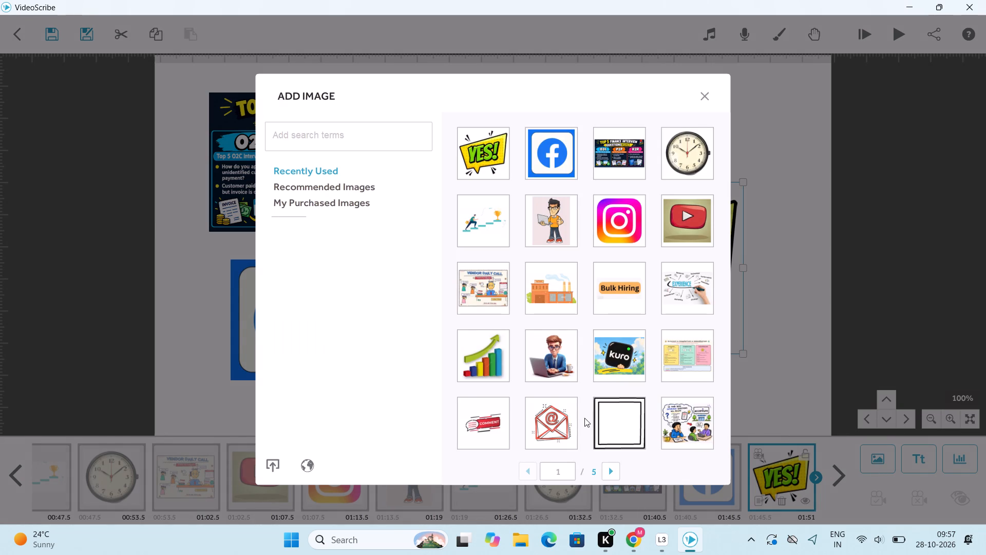
left_click(616, 422)
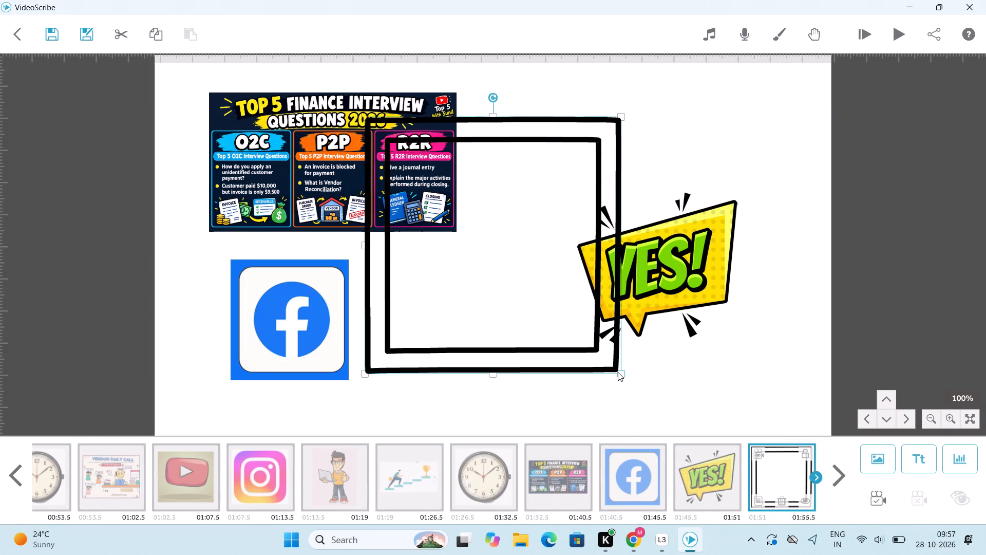
left_click_drag(619, 373, 593, 348)
left_click_drag(543, 343, 658, 353)
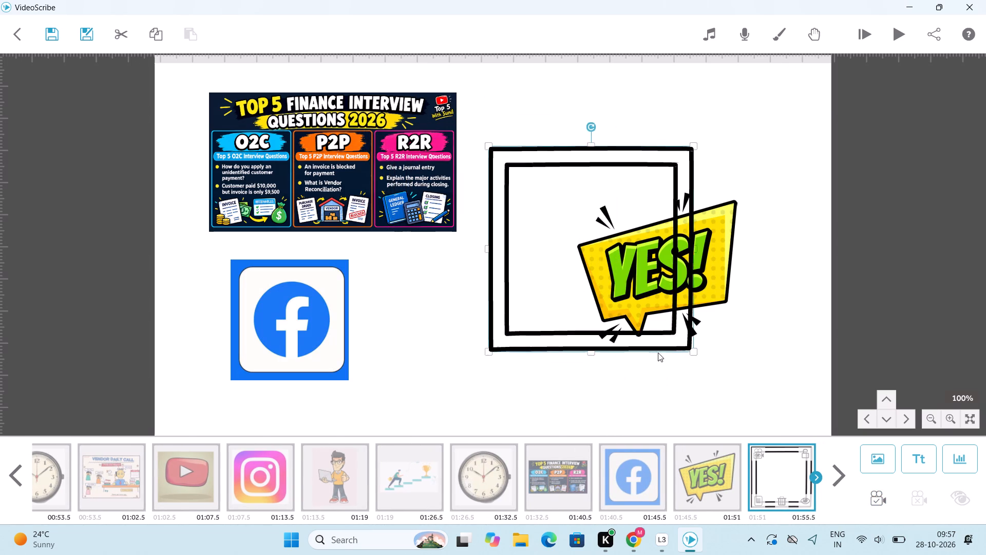
left_click_drag(658, 353, 710, 368)
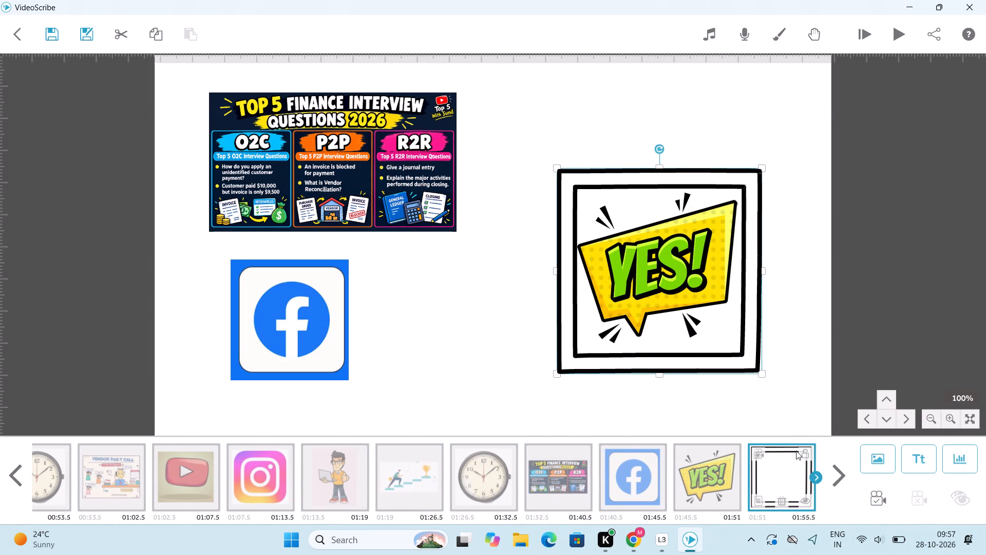
left_click(889, 489)
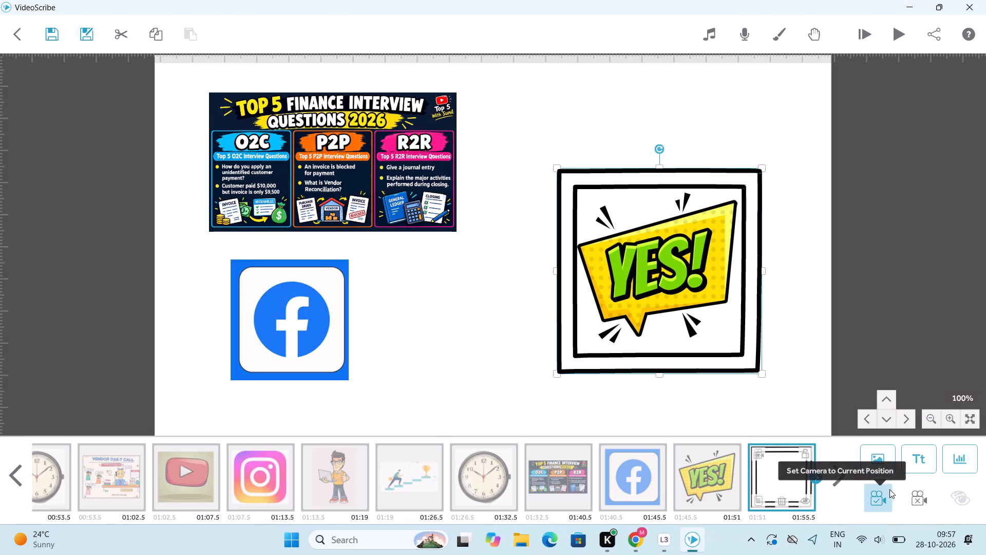
Add the YouTube image in the empty canvas area below the Facebook and YES! images, shrink it, keep it near the centre, and set its camera position.
triple_click(888, 405)
left_click(888, 405)
left_click_drag(888, 405, 888, 398)
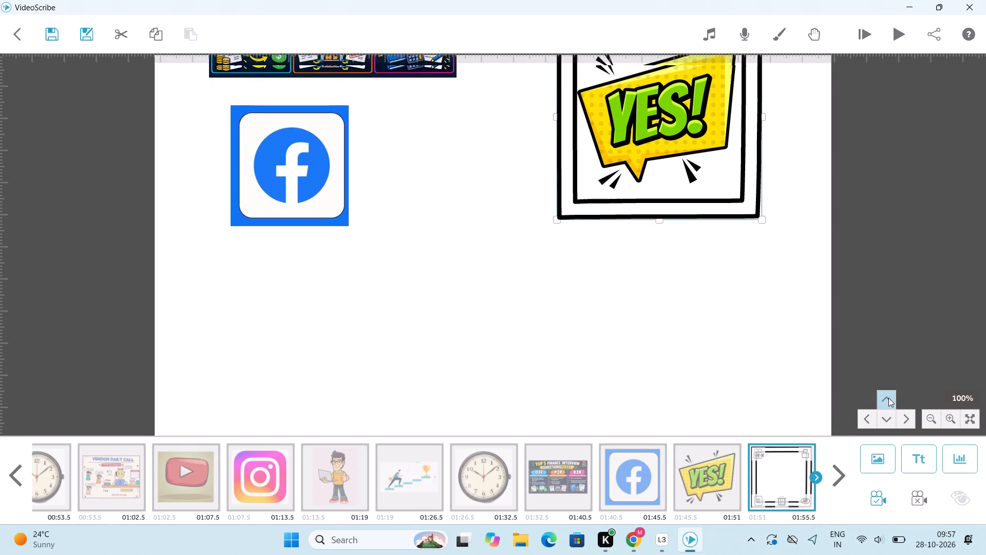
left_click_drag(888, 398, 887, 396)
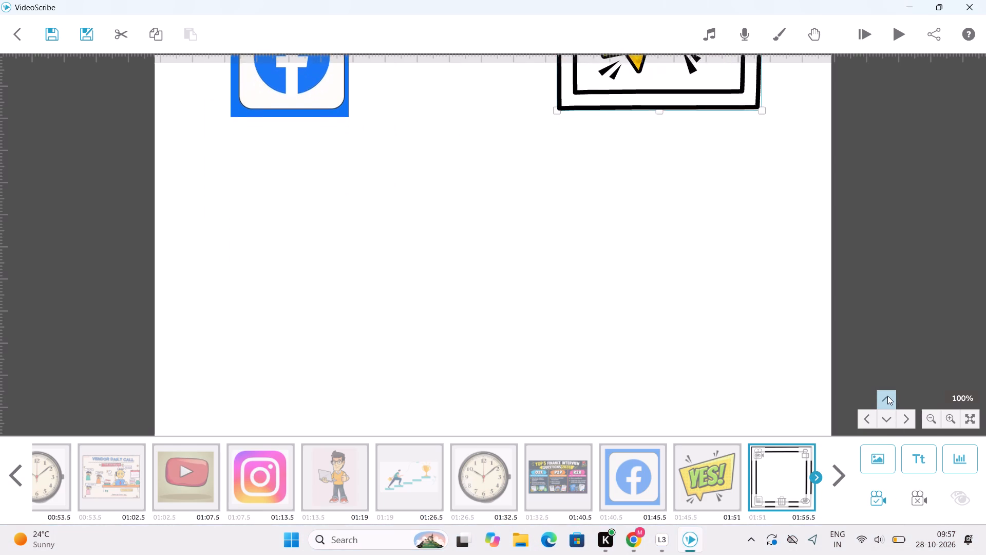
left_click_drag(887, 396, 887, 399)
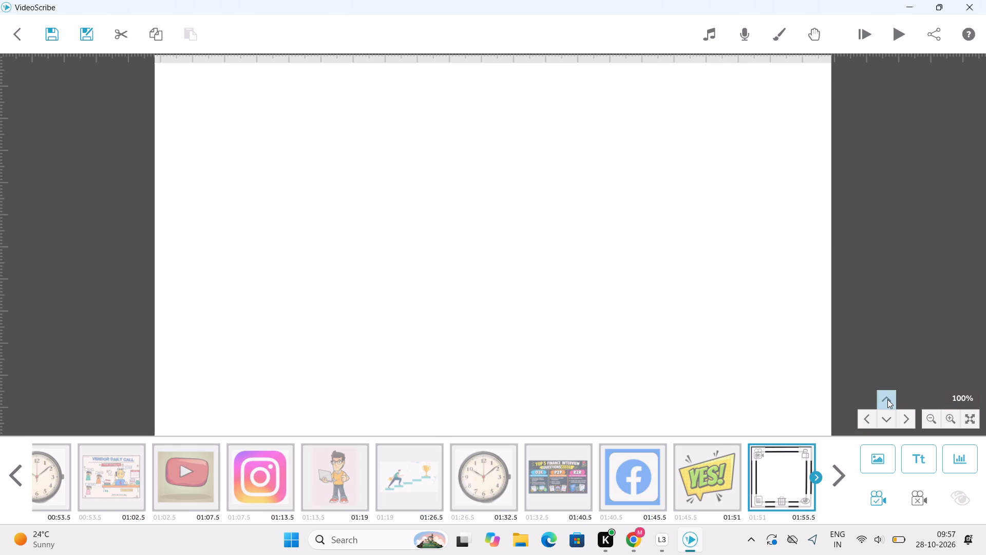
left_click(874, 467)
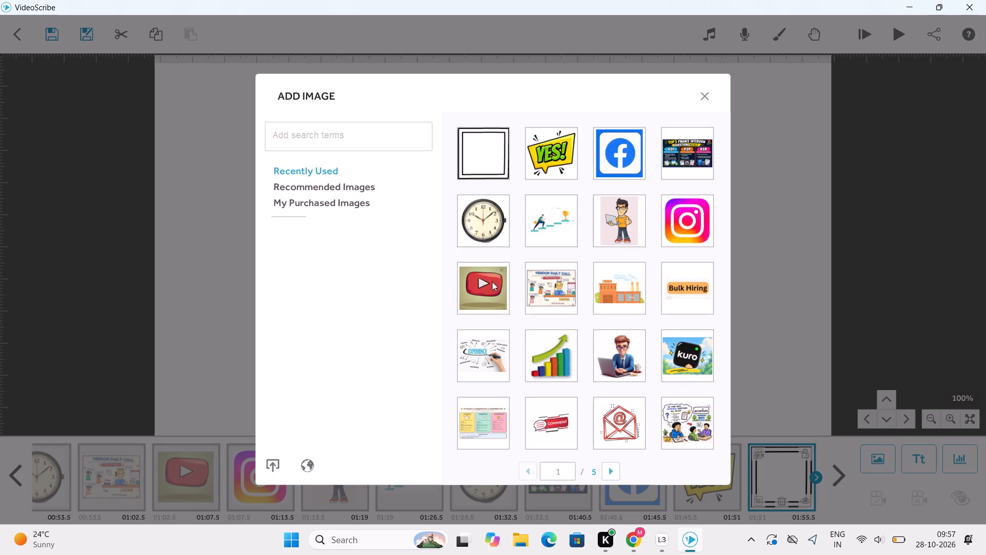
left_click(494, 286)
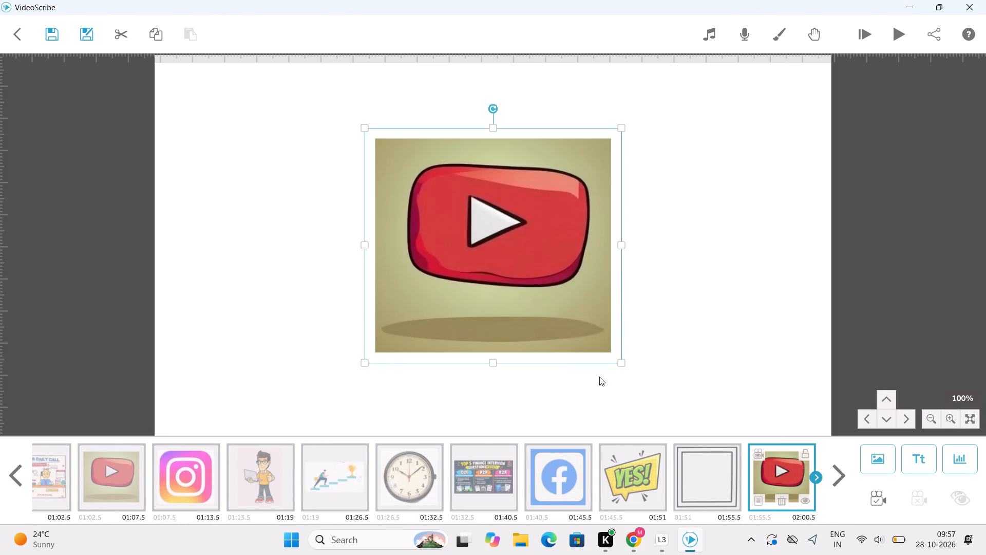
left_click_drag(620, 364, 546, 327)
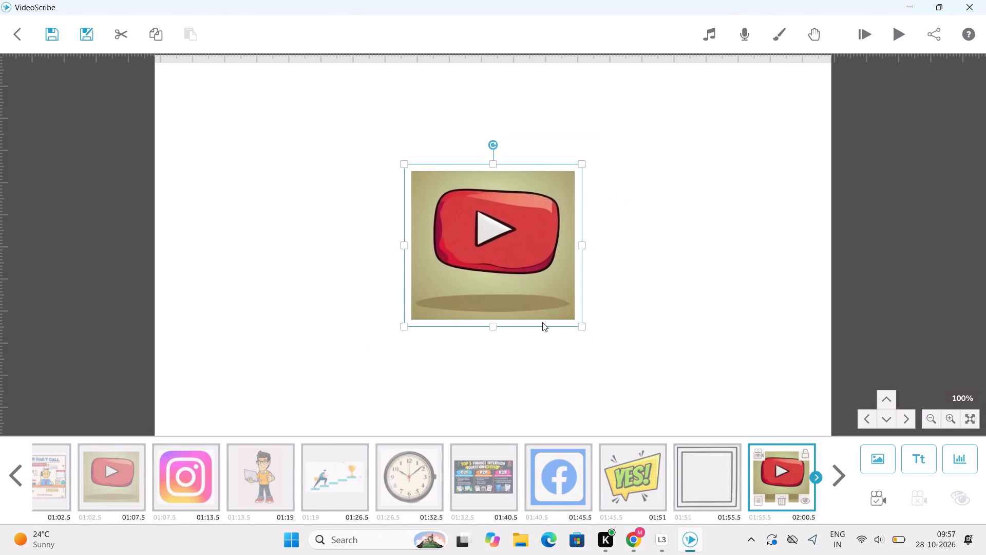
left_click_drag(542, 322, 560, 336)
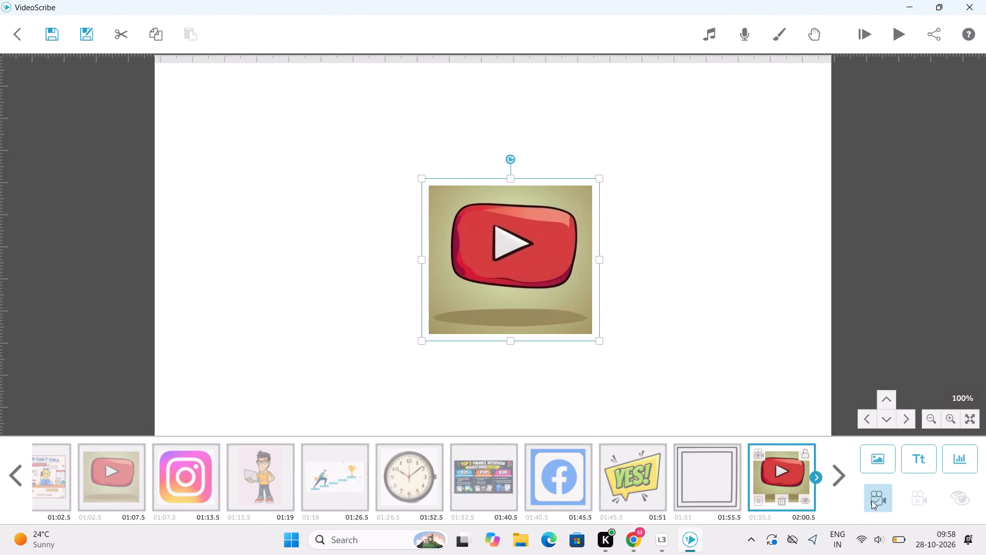
left_click(871, 501)
Add the double square frame image and position it so that it surrounds the YouTube image.
left_click(883, 461)
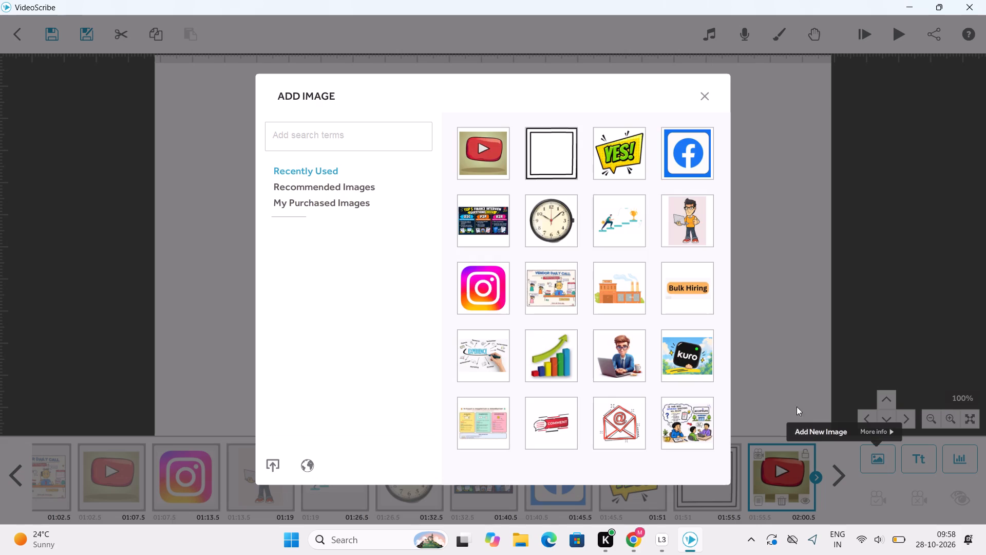
left_click(540, 159)
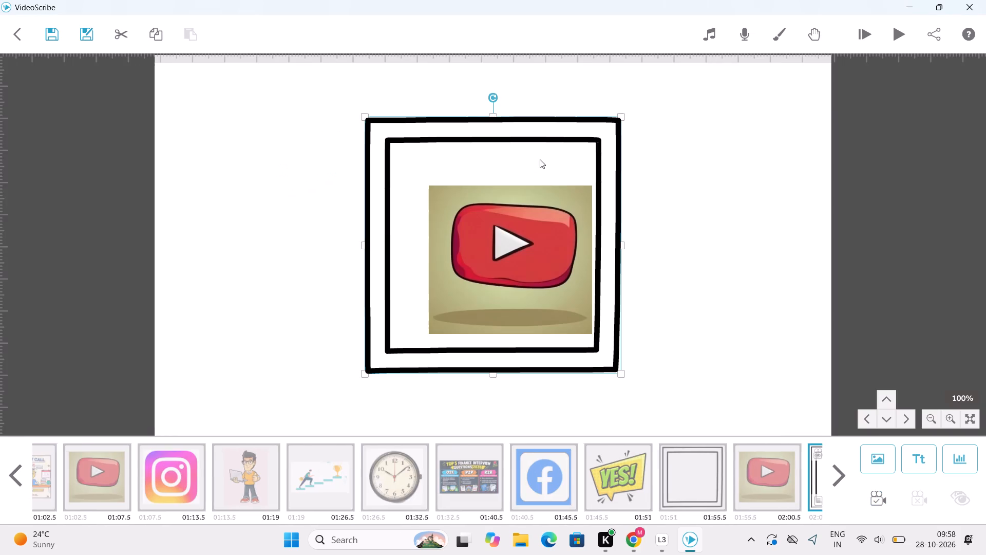
left_click_drag(609, 292, 622, 294)
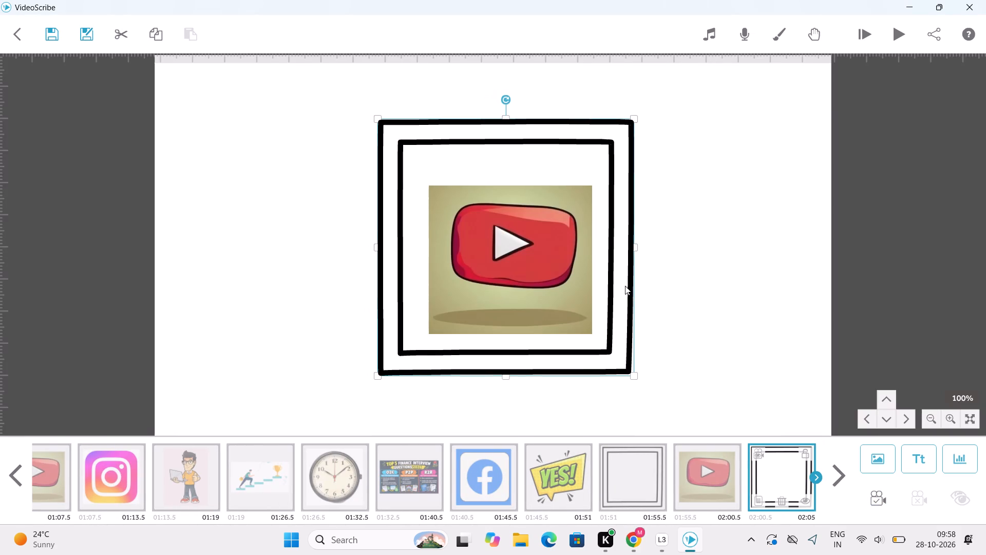
left_click_drag(635, 243, 671, 248)
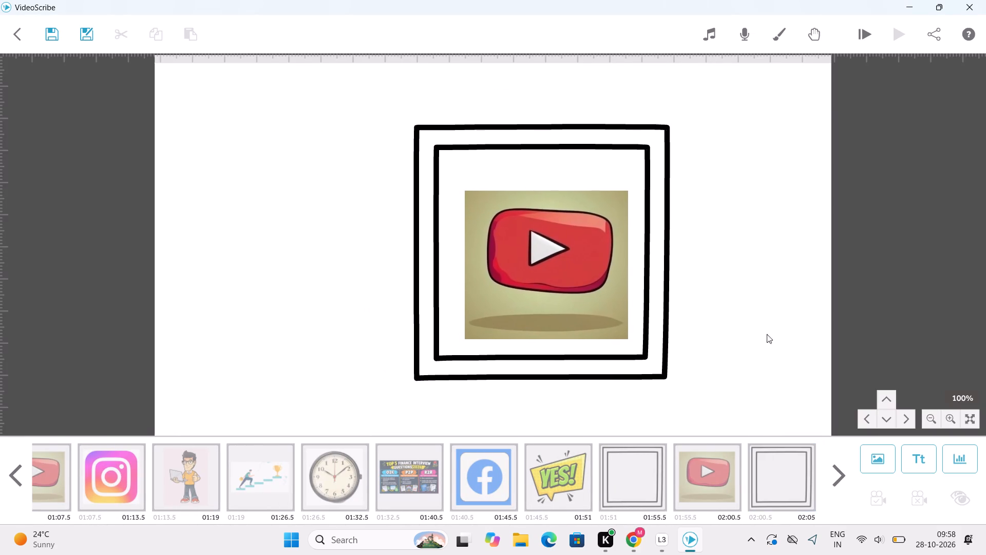
Add the kuro image in the empty canvas area below the framed YouTube image.
double_click(885, 400)
left_click_drag(885, 400, 885, 398)
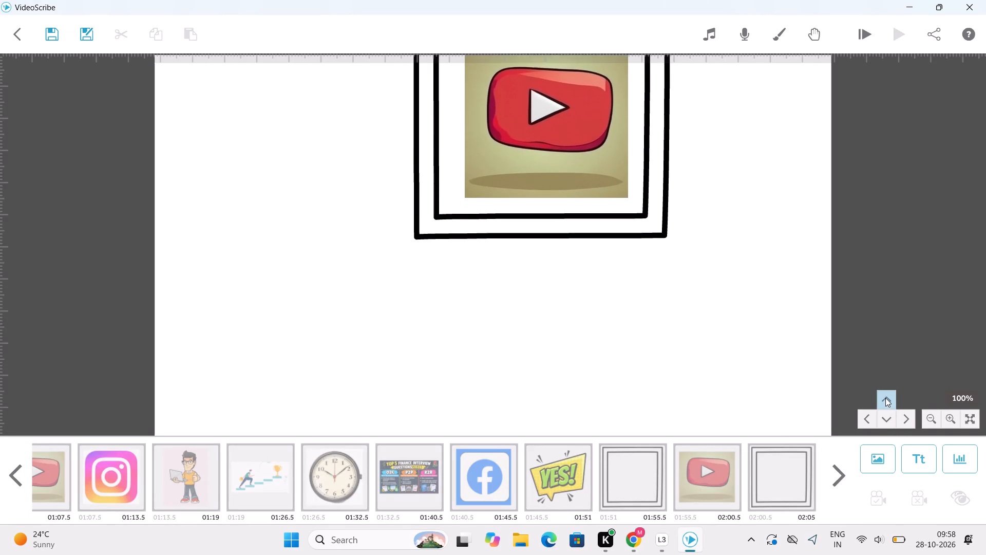
left_click_drag(885, 398, 887, 401)
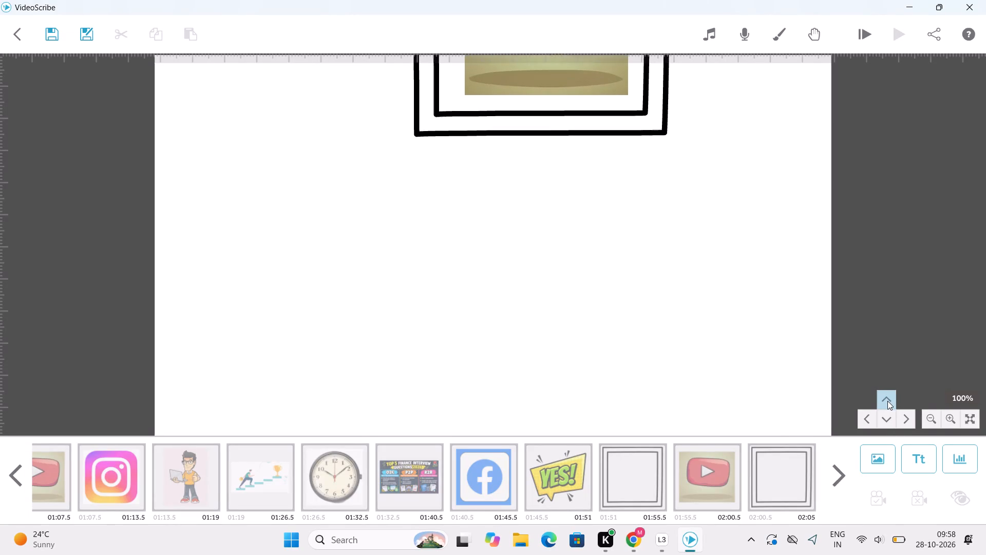
left_click_drag(887, 401, 884, 397)
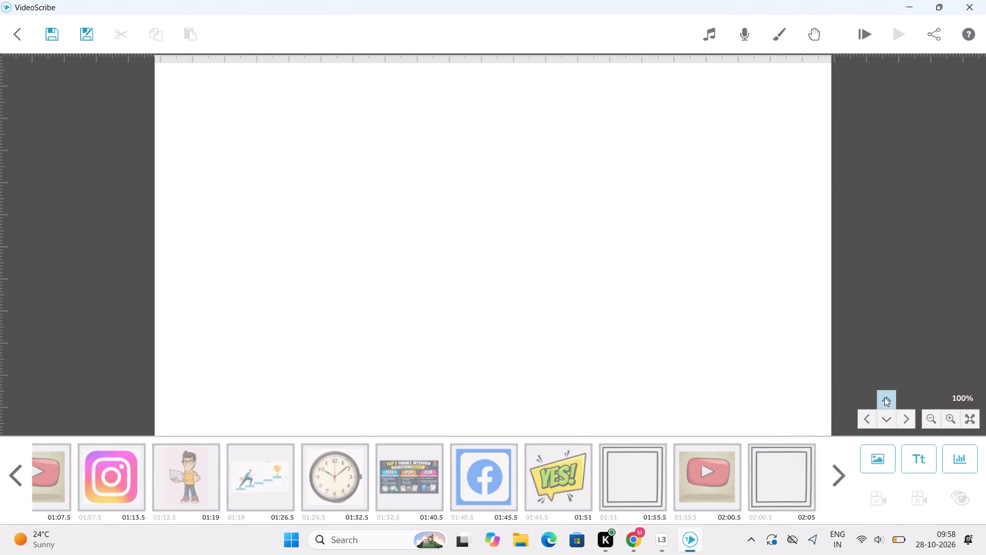
left_click_drag(884, 397, 883, 396)
left_click(877, 455)
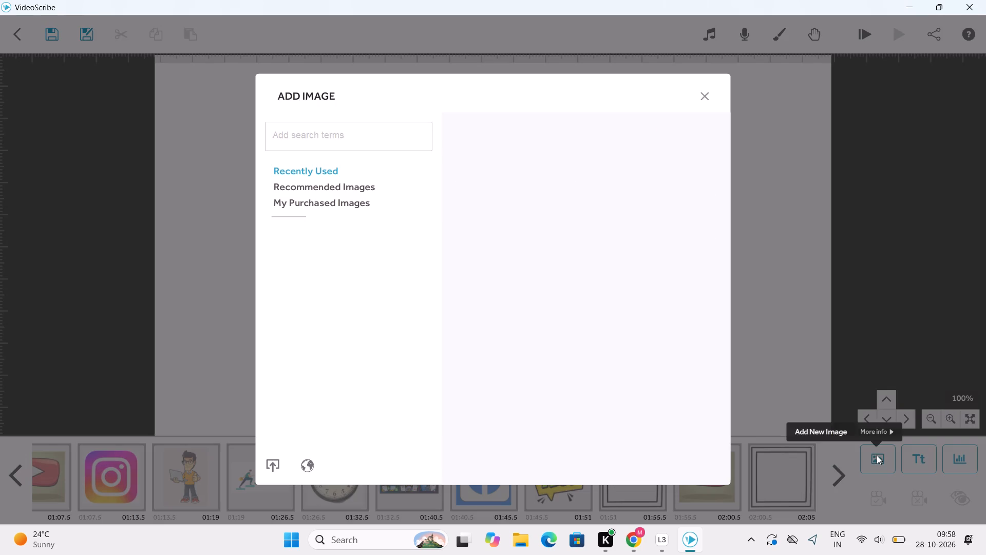
left_click(680, 371)
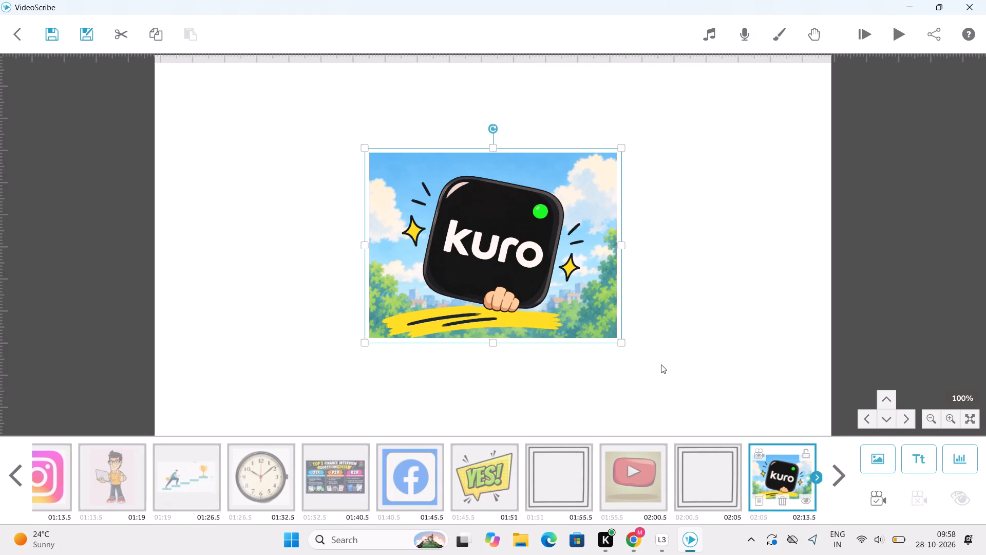
Shrink the kuro image to a little over half its size, move it to the canvas area's upper left, and set its camera position.
left_click_drag(620, 344, 558, 301)
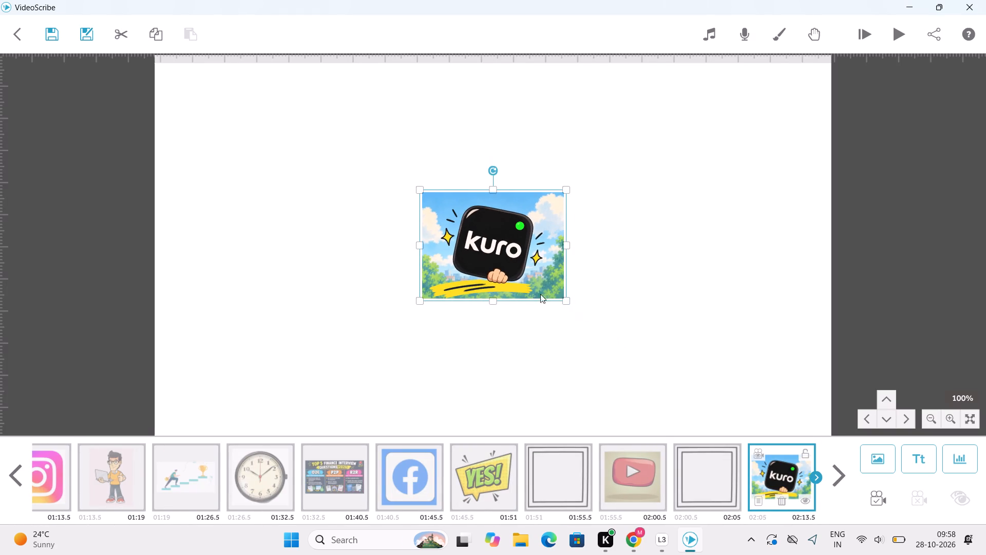
left_click_drag(535, 291, 339, 199)
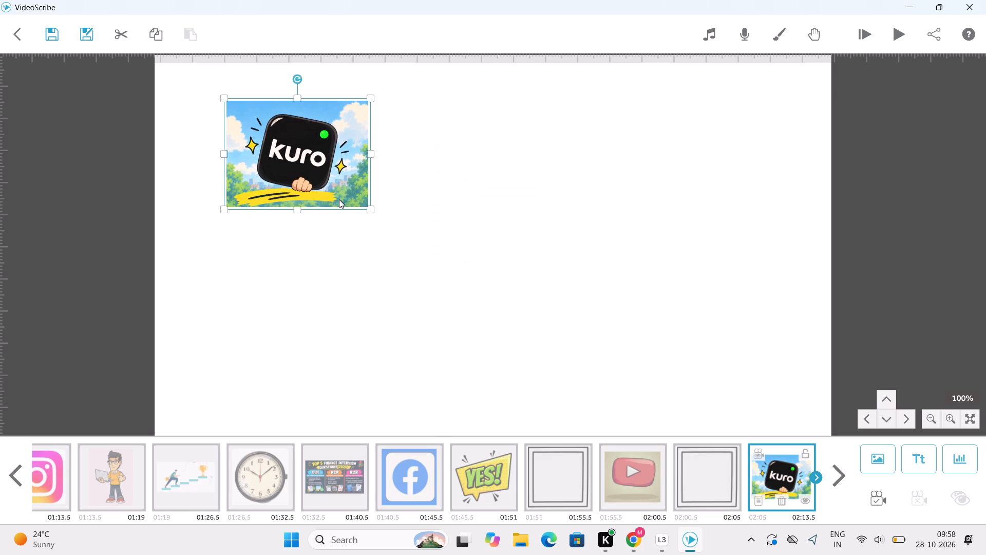
left_click(871, 501)
Add the recently used Instagram logo image, place it to the lower right of the kuro image, and set its camera position.
left_click(878, 458)
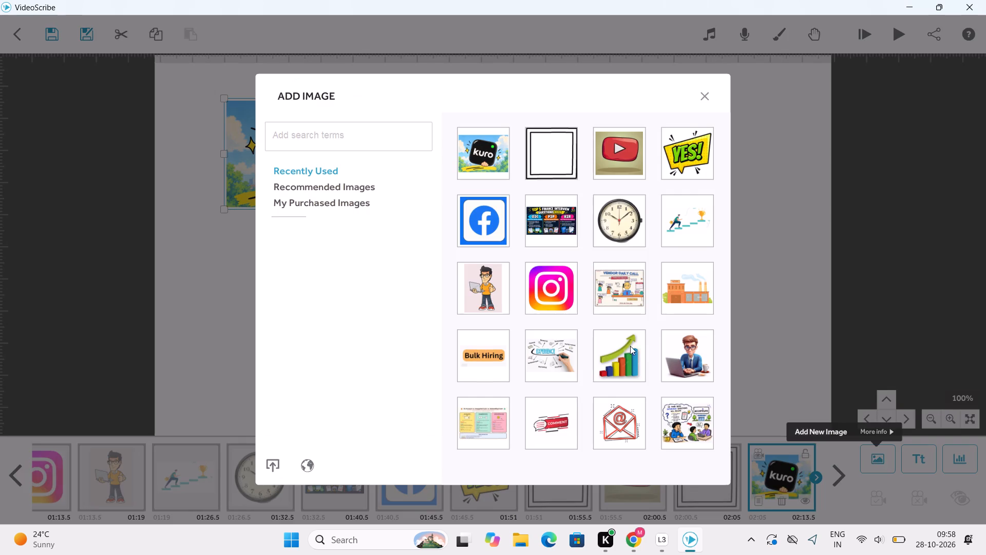
left_click(559, 284)
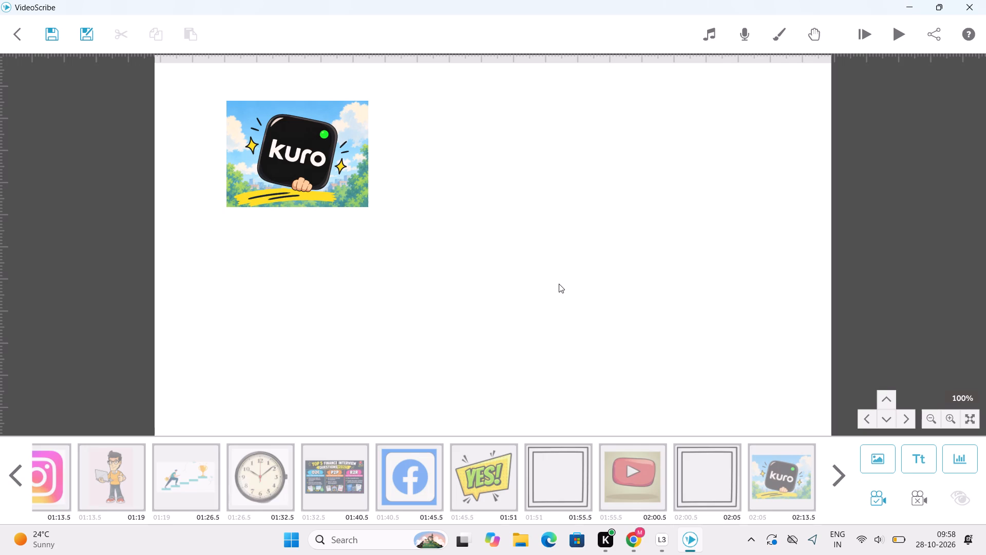
left_click_drag(564, 312, 670, 337)
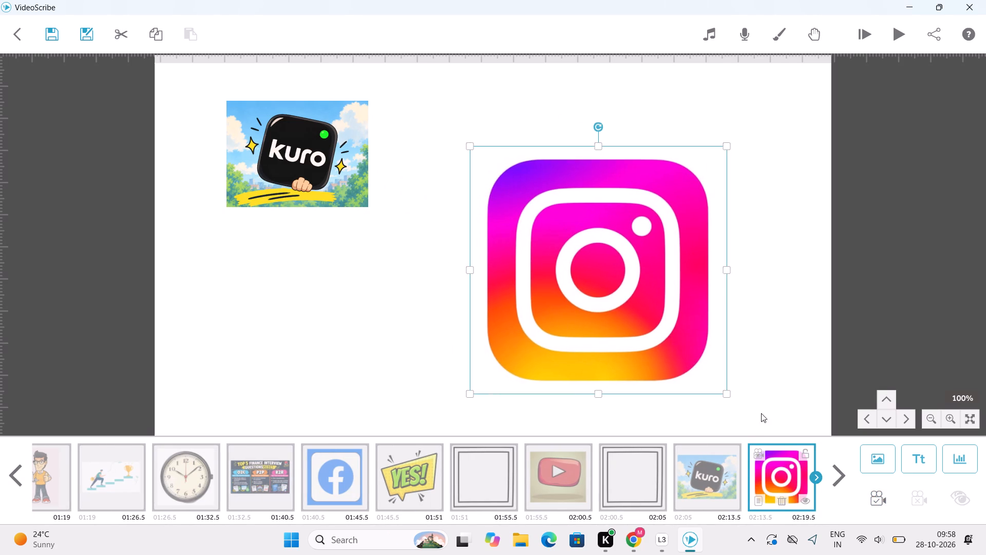
left_click(878, 506)
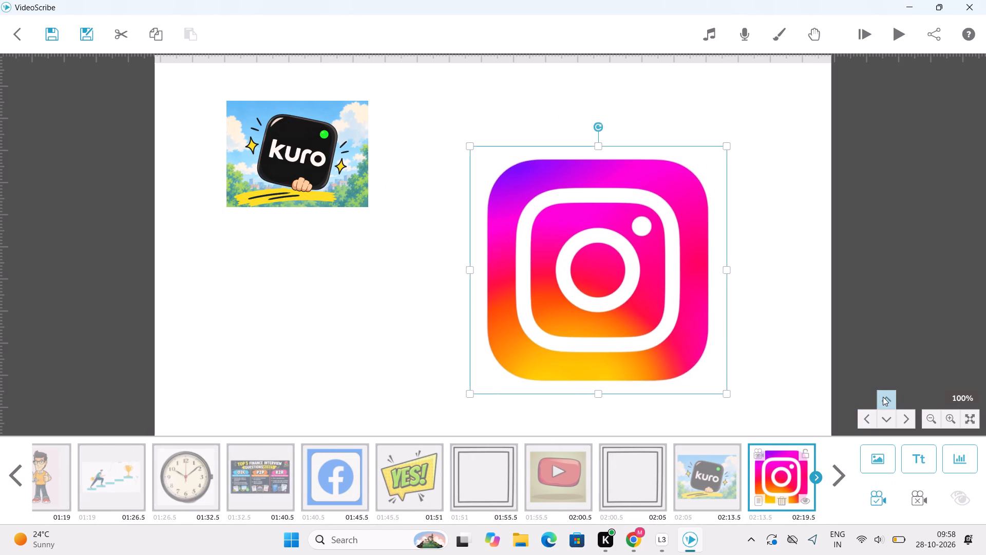
Add the recently used growth bar chart image with the green arrow in the empty canvas area below the Instagram logo.
triple_click(883, 397)
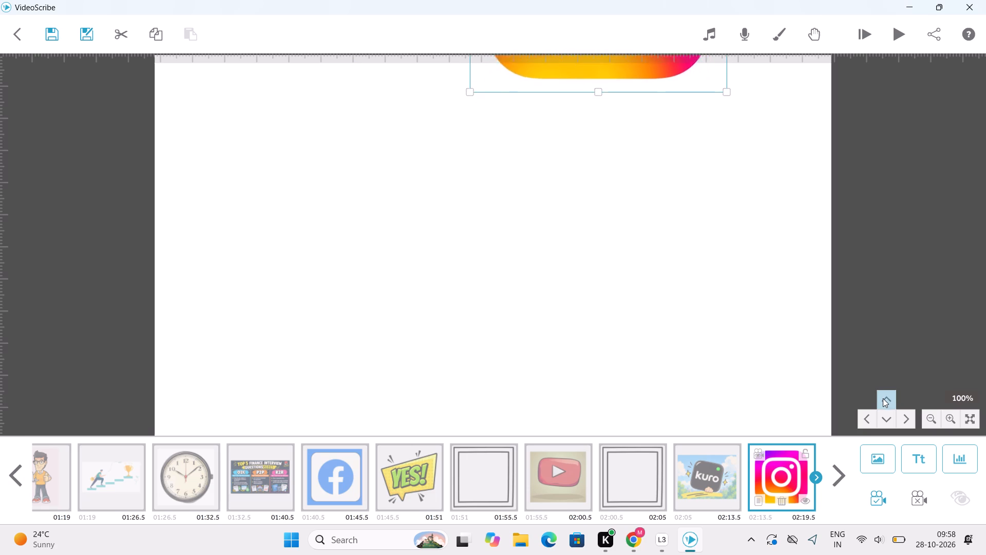
left_click(873, 458)
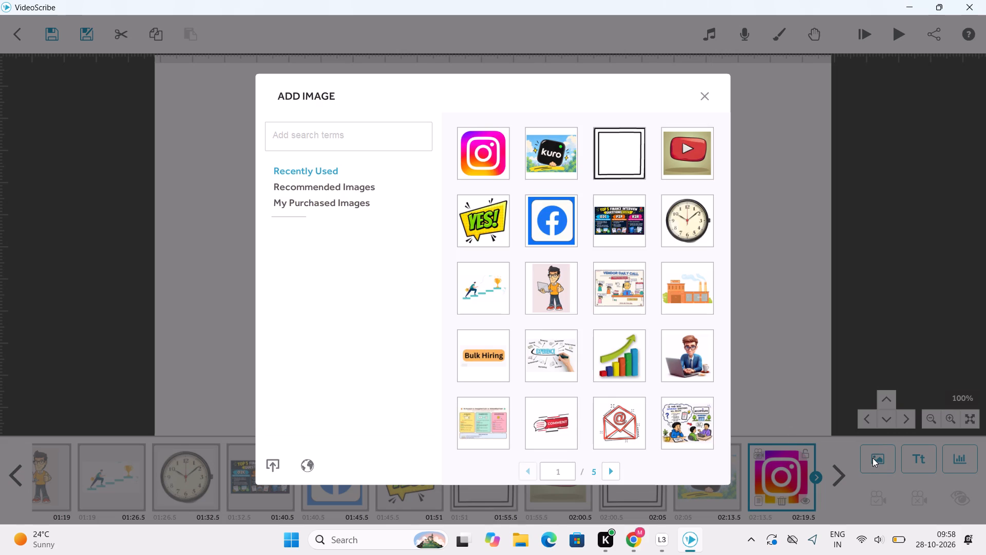
left_click(615, 359)
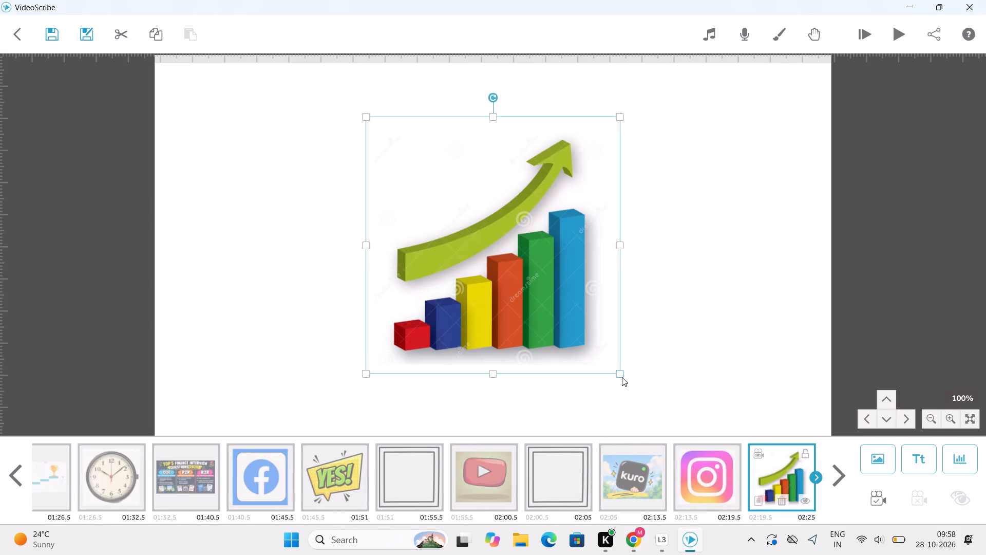
Shrink the growth bar chart image, place it on the left half of the canvas view, and set its camera position.
left_click_drag(622, 377, 593, 341)
left_click_drag(558, 314, 404, 297)
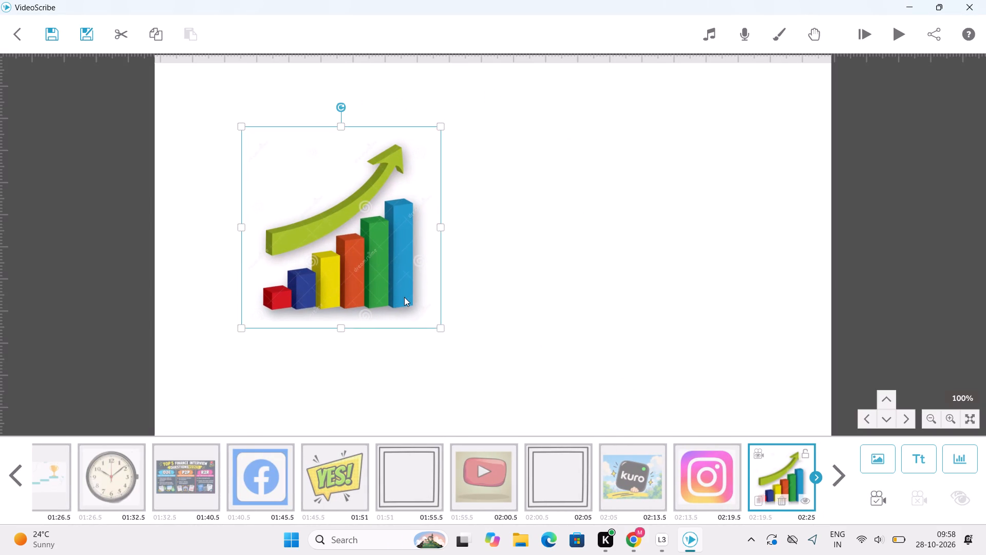
left_click_drag(404, 297, 382, 309)
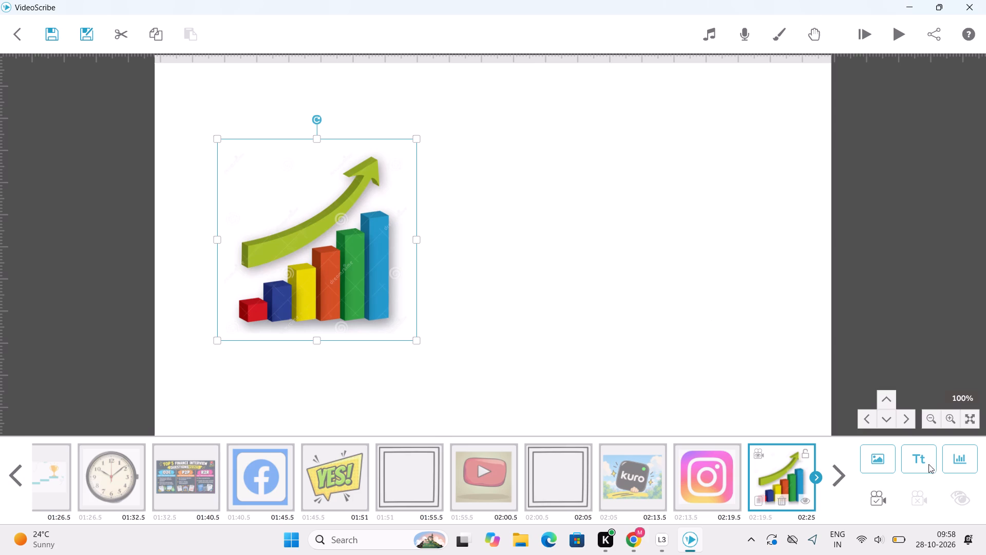
left_click(878, 502)
Add the Vendor Daily Call image, place it to the right of the growth bar chart, and set its camera position.
left_click(871, 459)
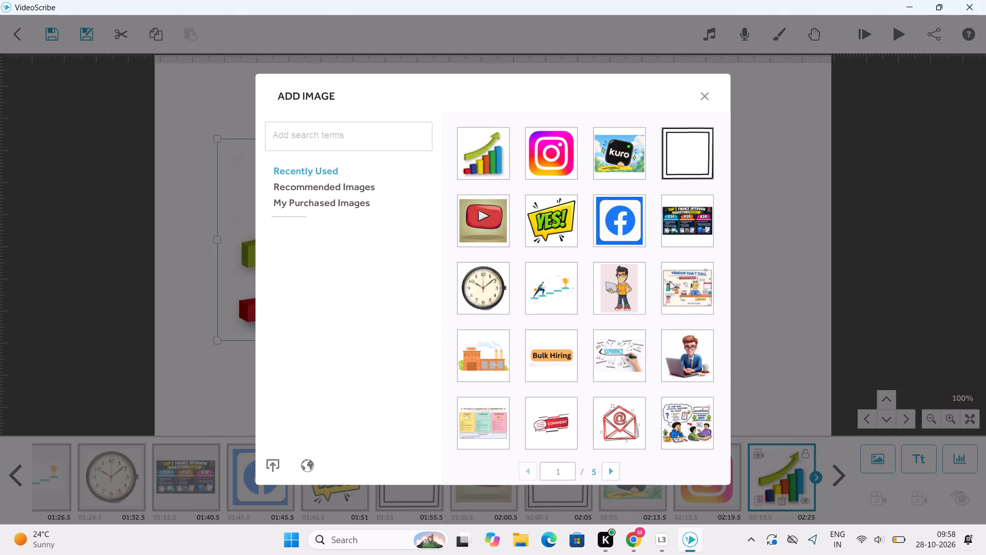
left_click(676, 280)
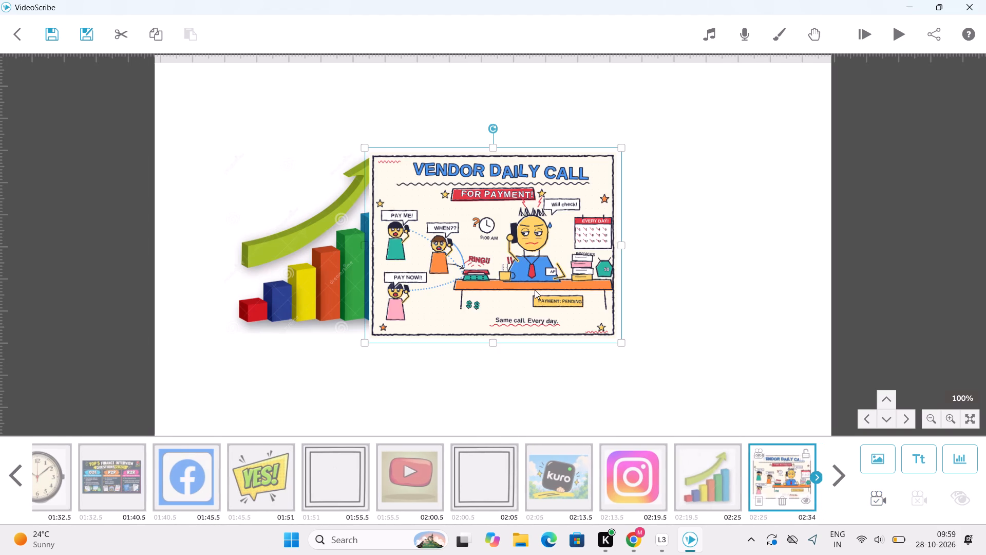
left_click_drag(535, 290, 663, 309)
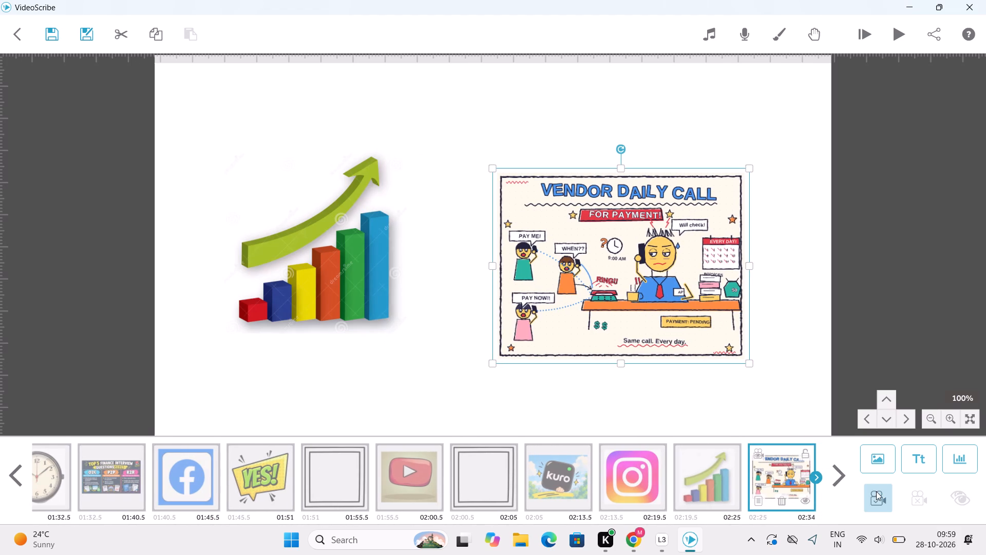
left_click(876, 491)
Add the factory image in the empty area below the bar chart, shrink it slightly, place it toward the upper left, and set its camera position.
triple_click(885, 398)
left_click(885, 398)
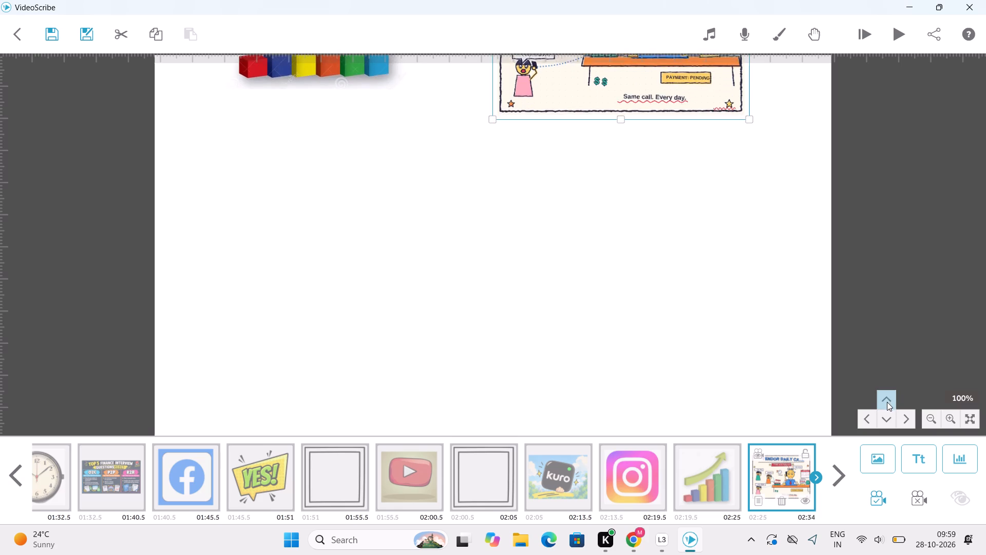
double_click(887, 400)
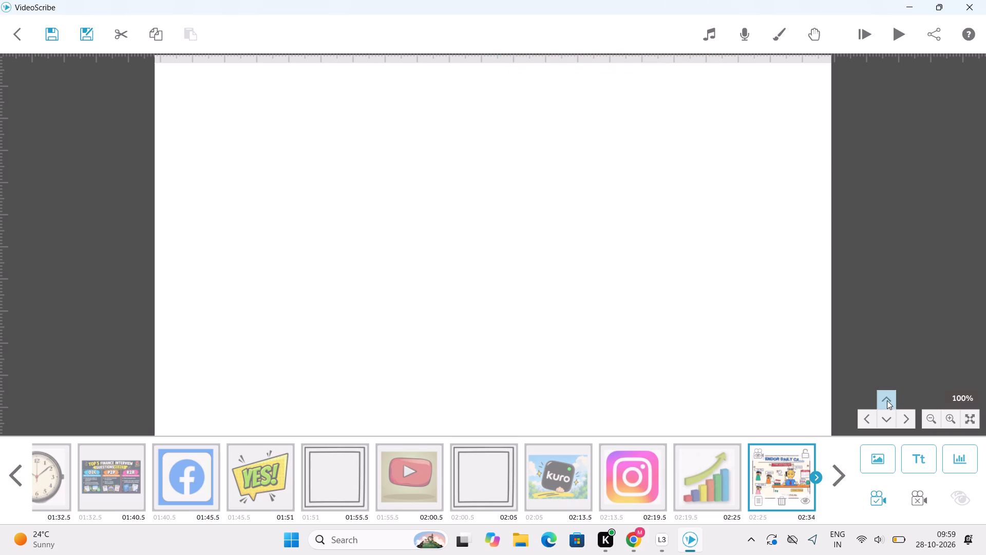
left_click(879, 465)
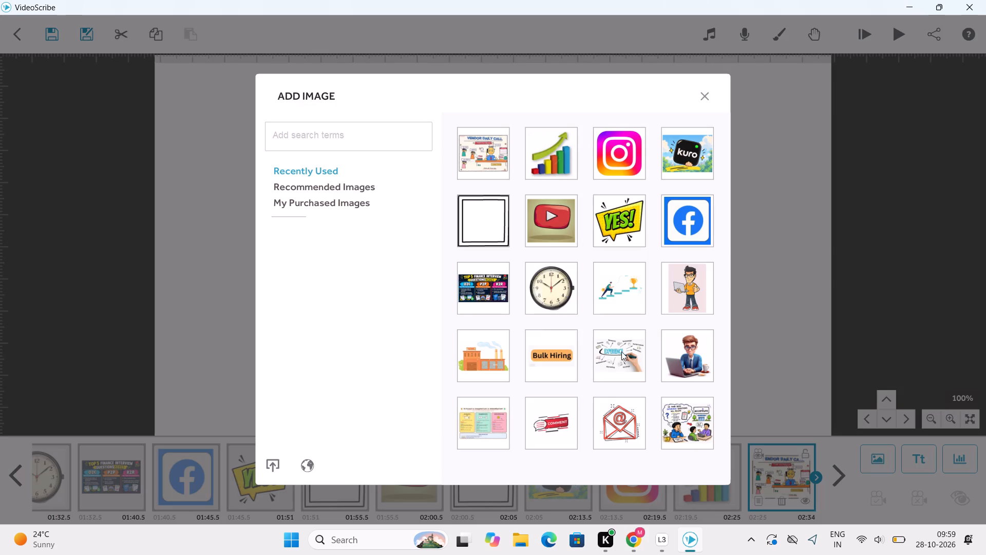
left_click(486, 360)
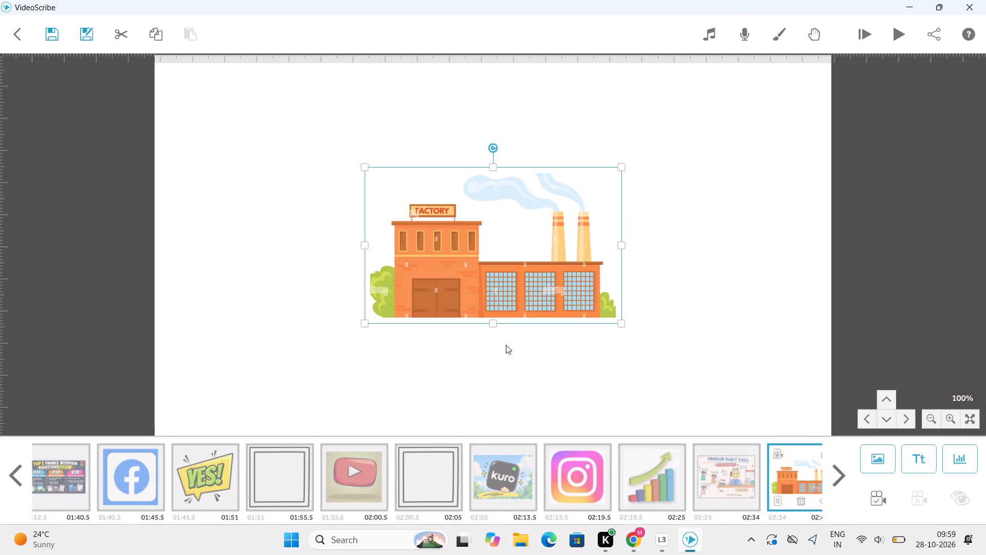
left_click_drag(620, 325, 584, 314)
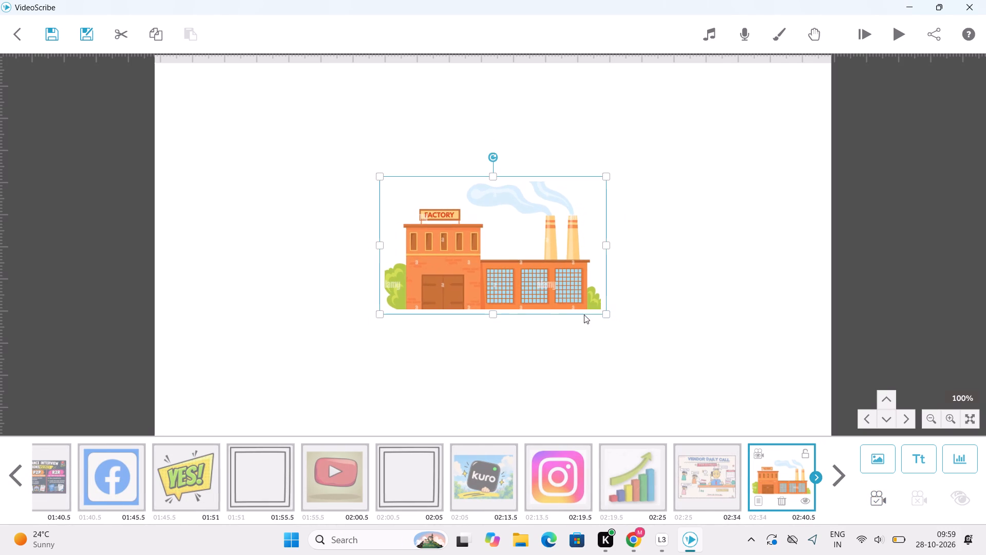
left_click_drag(555, 300, 369, 205)
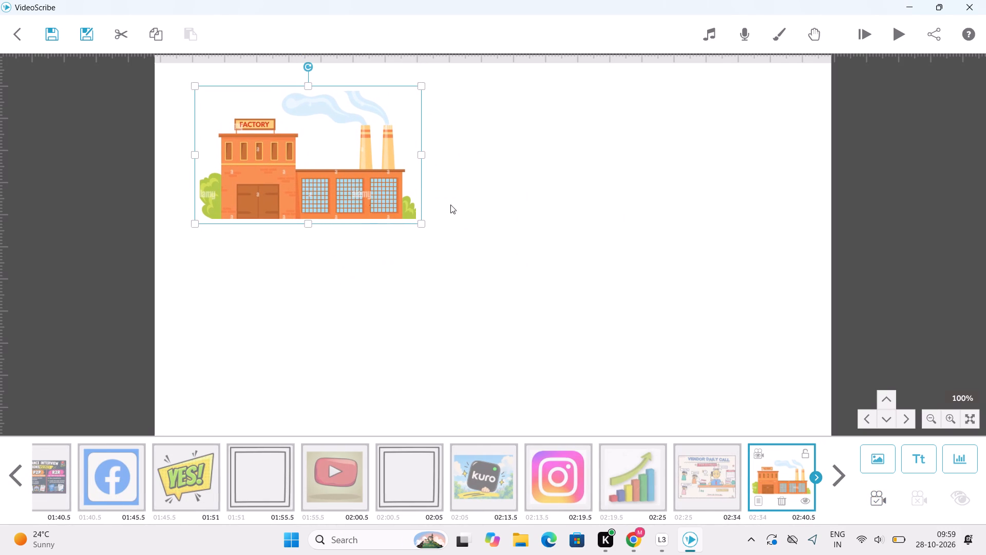
left_click_drag(881, 493, 882, 457)
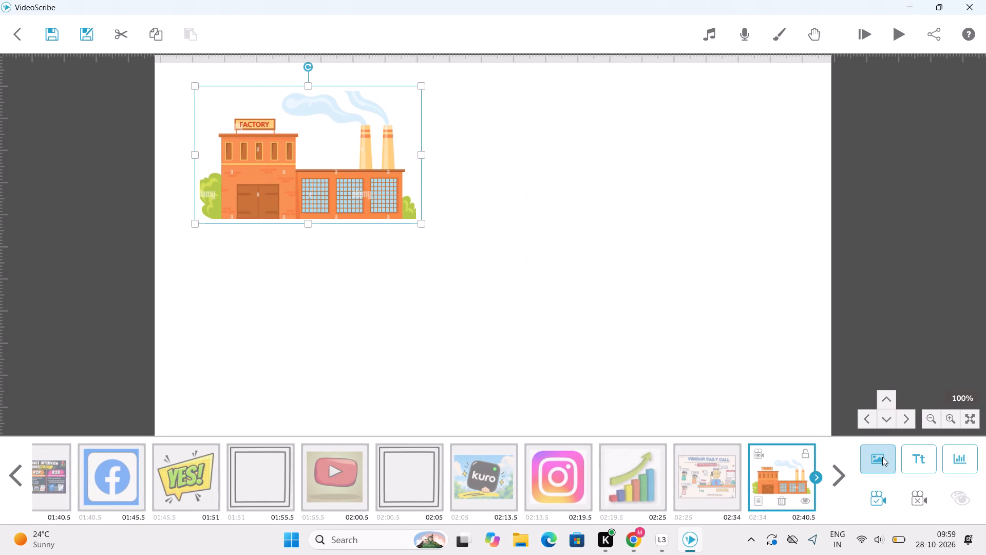
Add a second factory image, place it to the right of the first factory, and set its camera position.
left_click(882, 457)
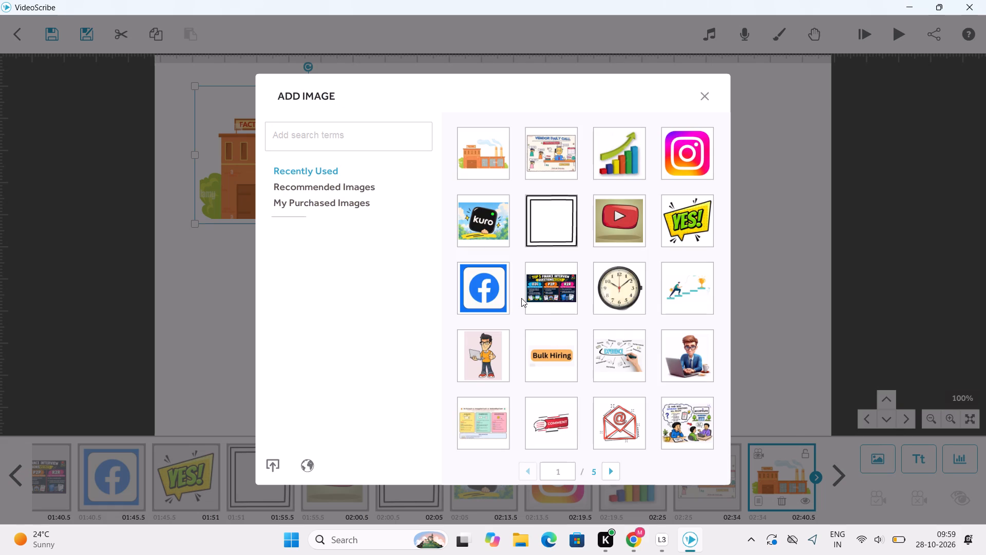
left_click(483, 165)
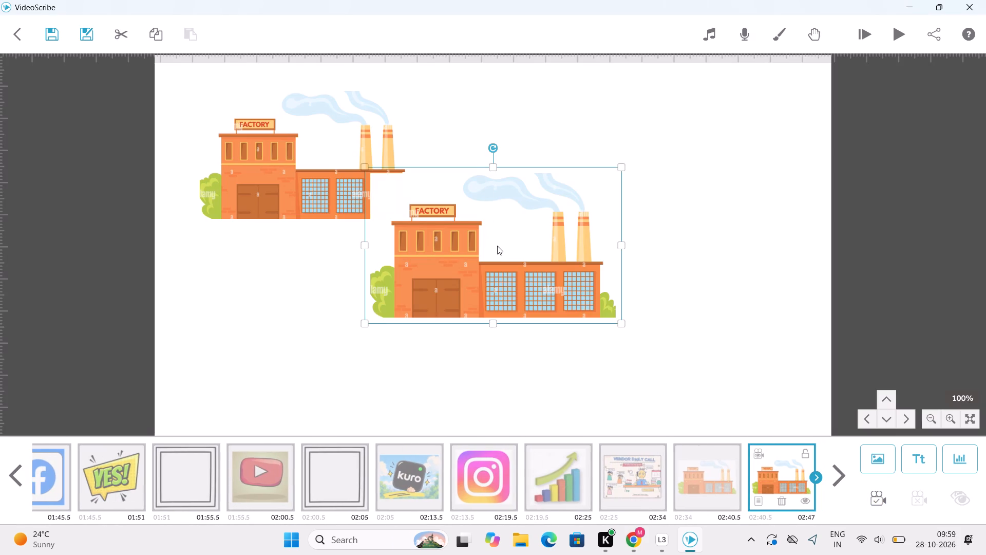
left_click(499, 249)
left_click_drag(573, 240, 732, 163)
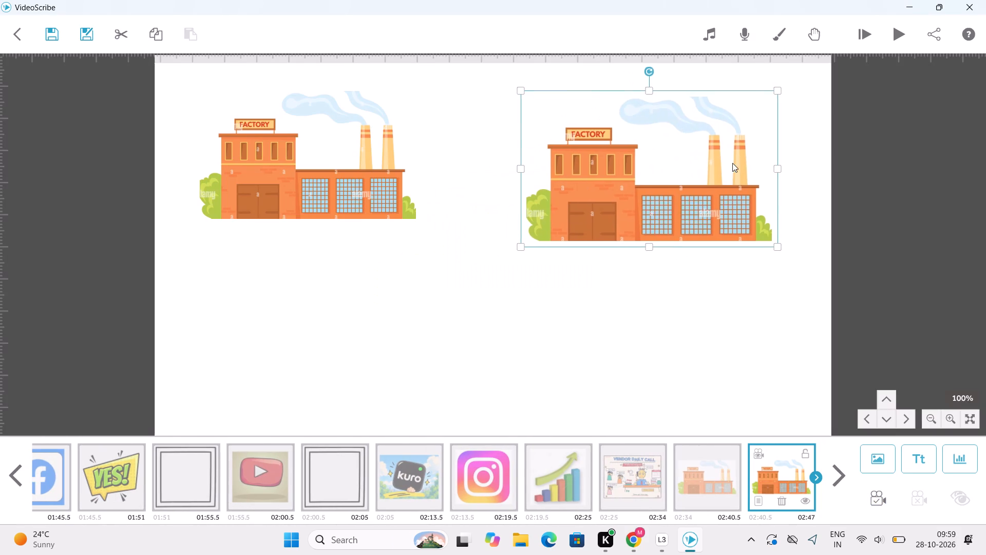
left_click_drag(732, 163, 732, 162)
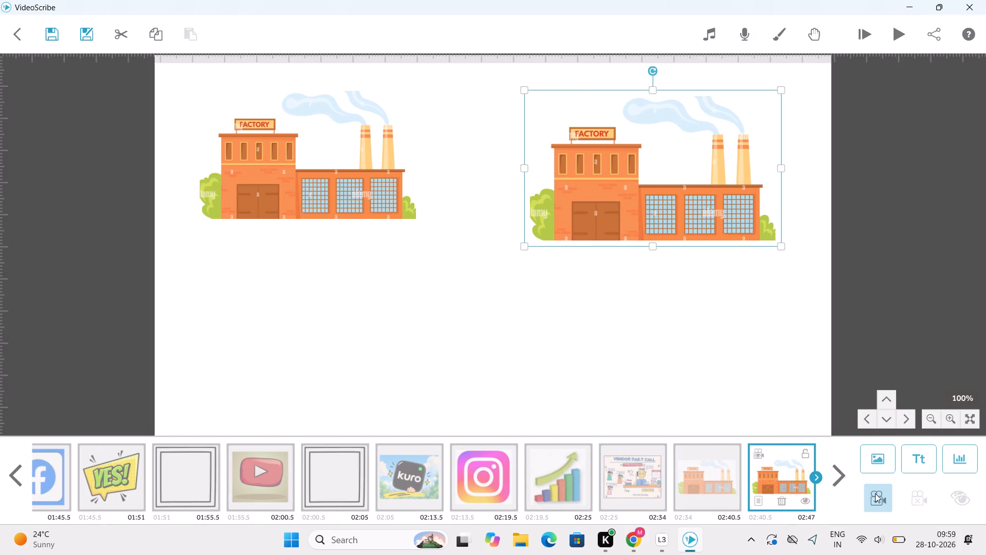
left_click(876, 494)
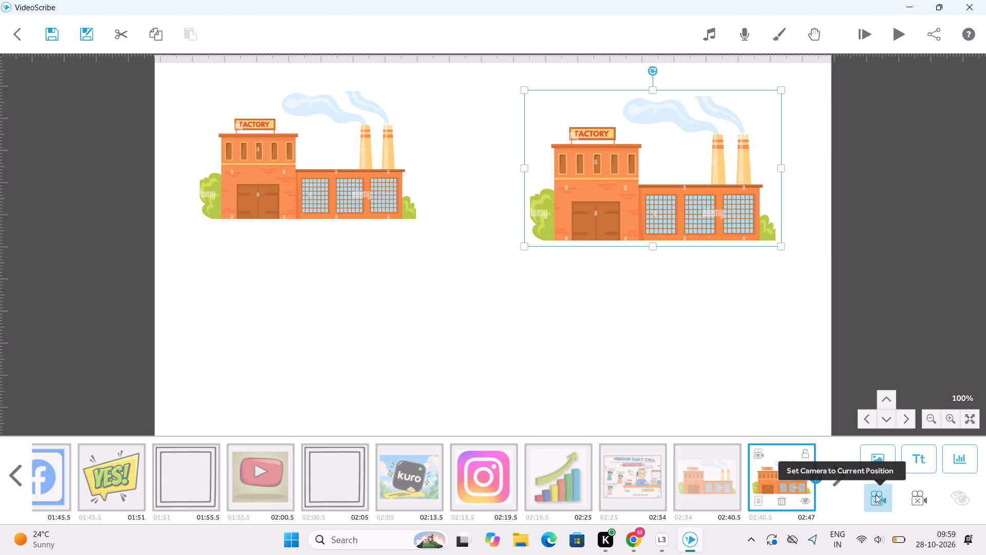
Add the clock image, shrink it, place it centrally below the two factories, and set its camera to the empty canvas area underneath.
left_click(878, 467)
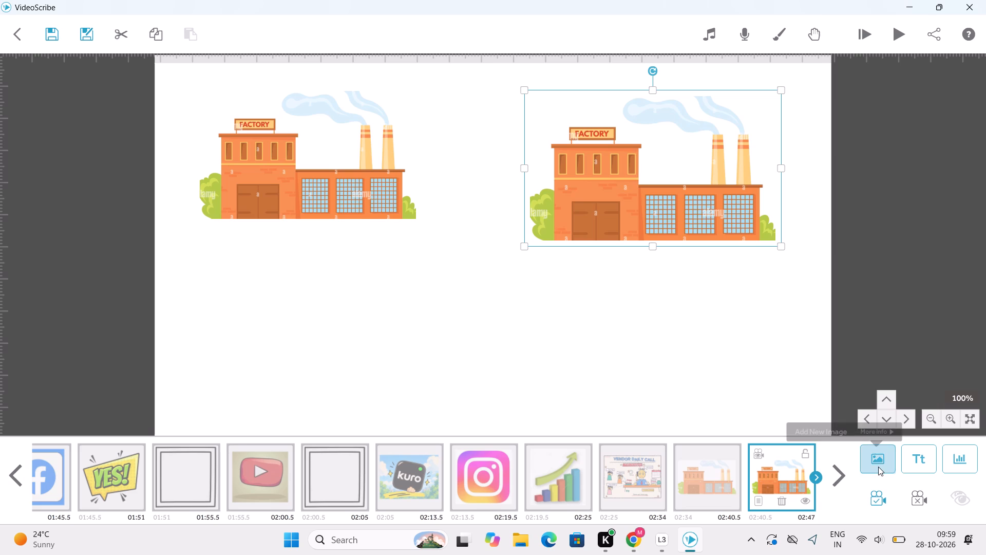
left_click(617, 301)
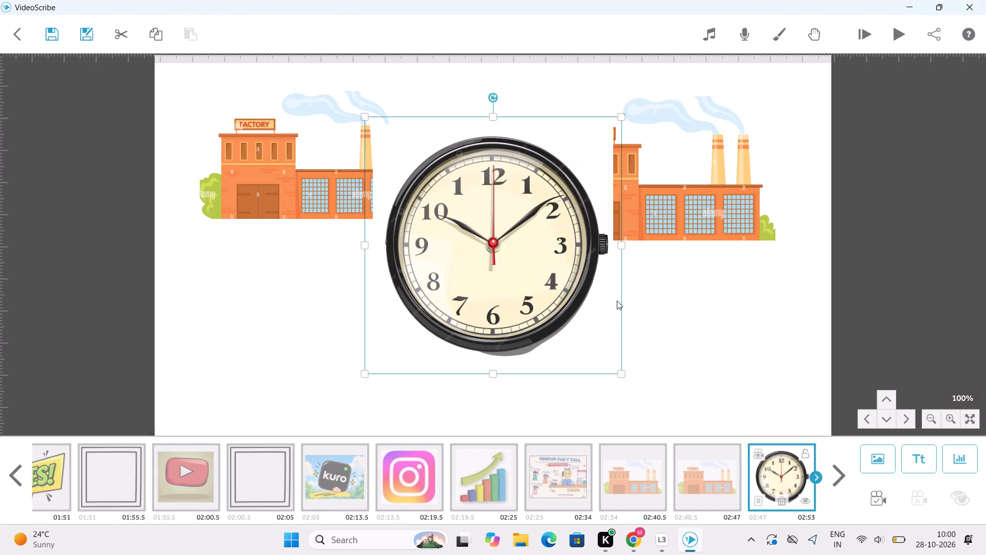
left_click_drag(622, 375, 610, 362)
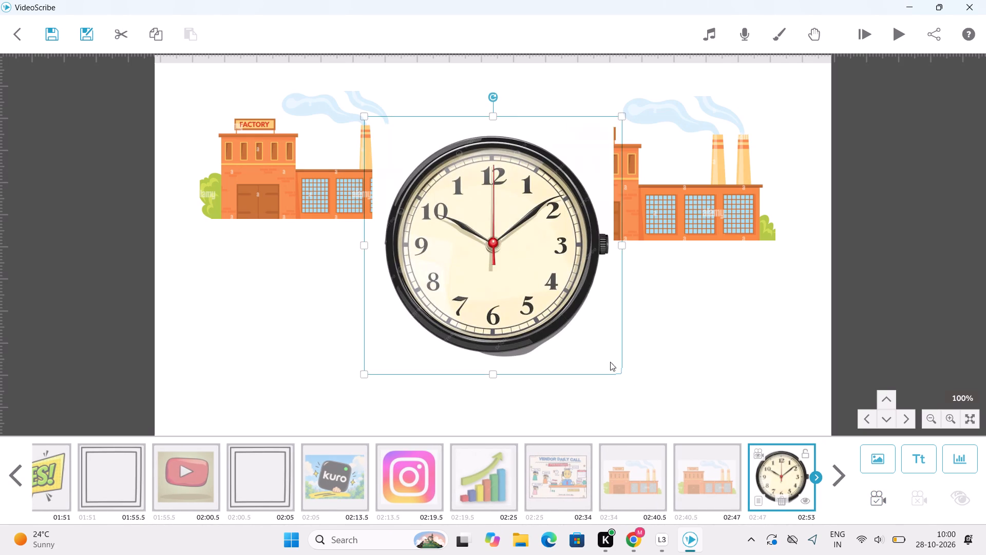
left_click_drag(610, 362, 549, 304)
left_click_drag(520, 284, 495, 390)
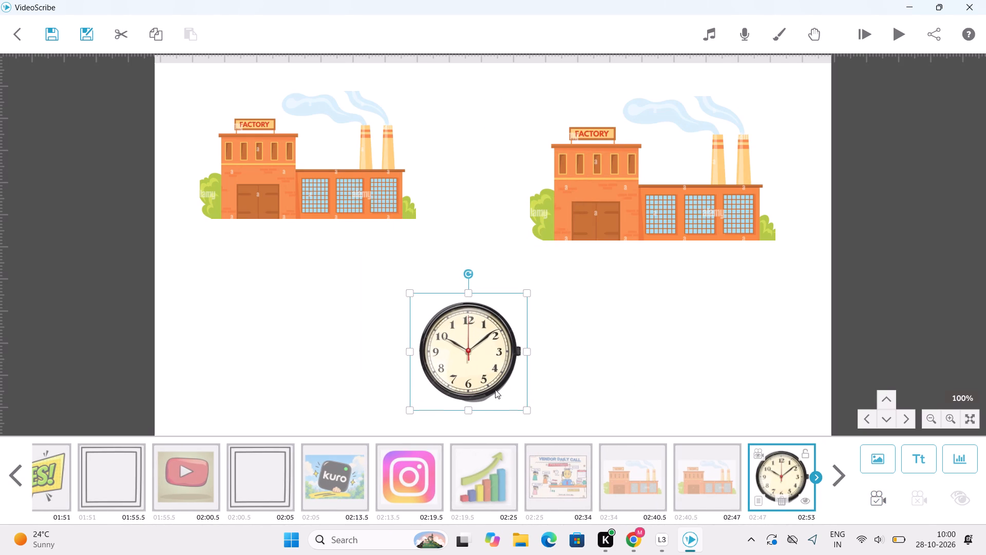
left_click_drag(495, 390, 495, 388)
triple_click(880, 398)
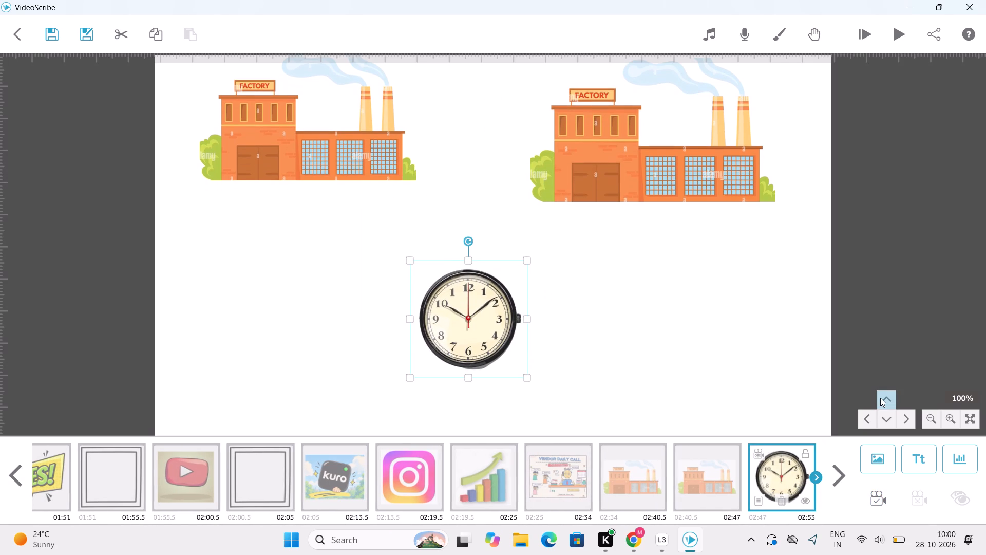
triple_click(883, 400)
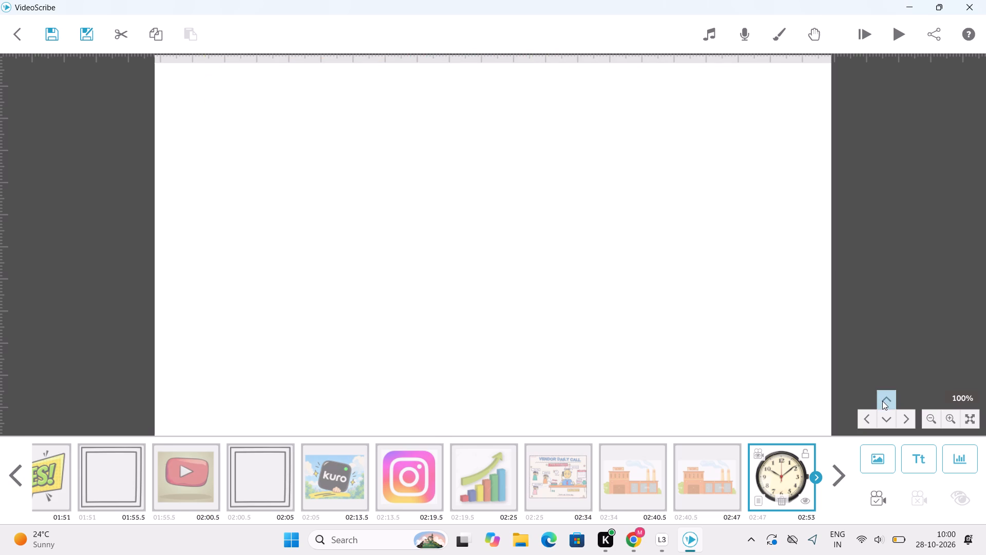
triple_click(882, 401)
left_click(877, 503)
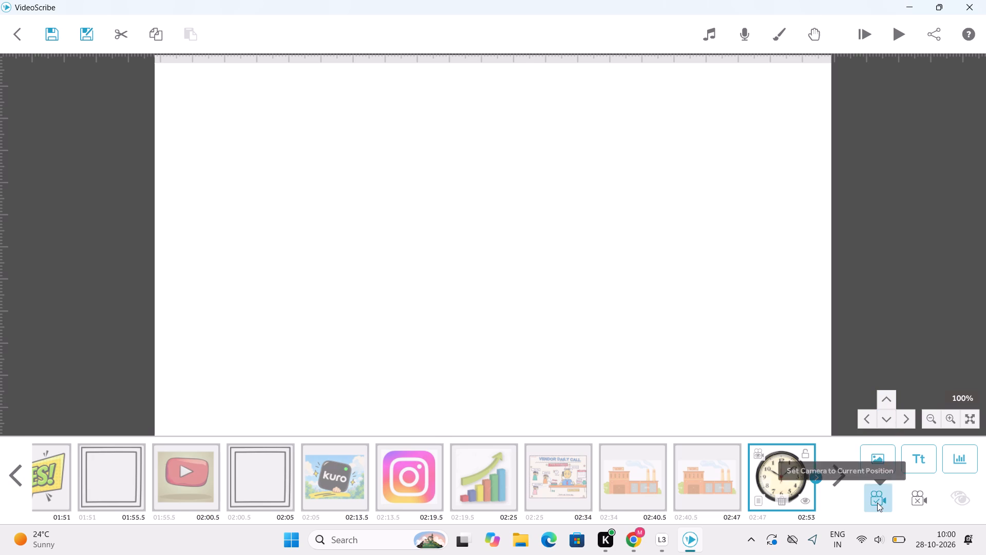
Add the YES! image in the empty canvas area, shrink it, place it toward the upper left, and try to set its camera position.
left_click(879, 468)
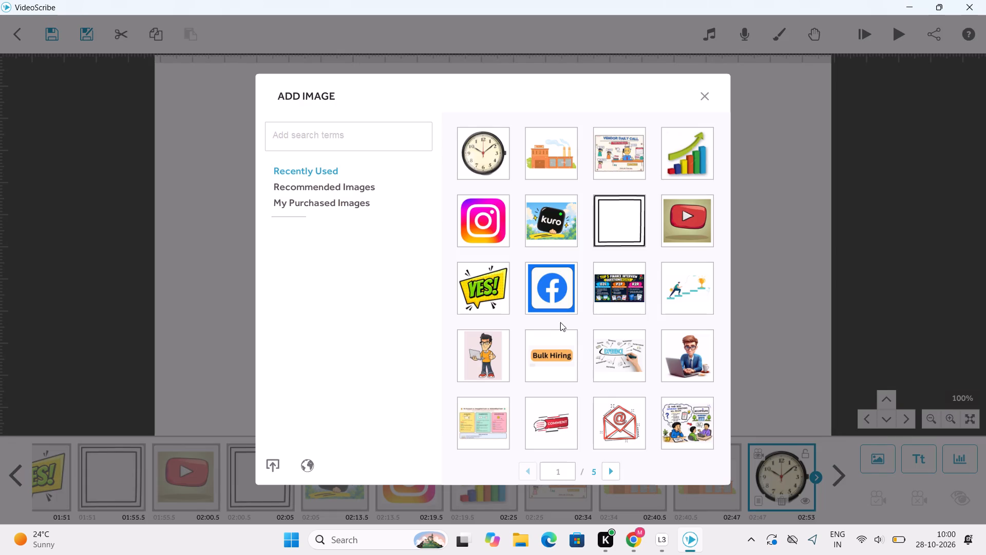
left_click(483, 295)
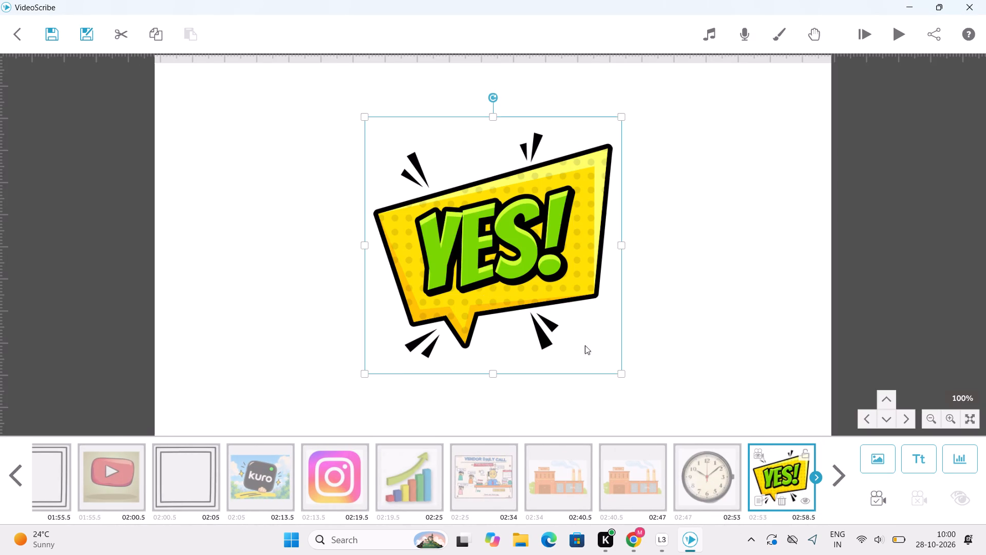
left_click_drag(621, 373, 567, 312)
left_click_drag(549, 301, 340, 217)
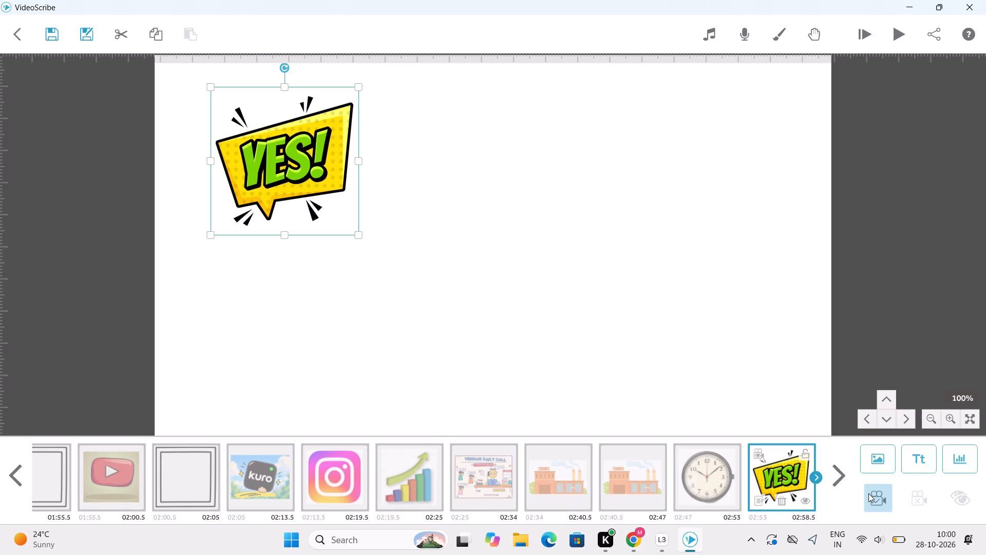
left_click_drag(868, 493, 877, 461)
Add the YouTube play button image, place it to the right of and slightly lower than the YES! image, and set its camera position.
left_click(877, 461)
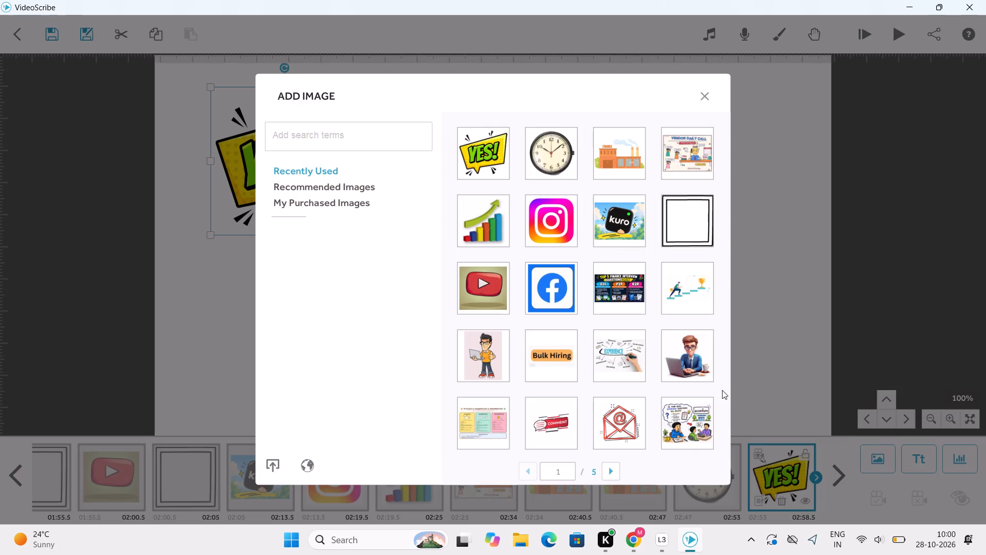
left_click(488, 297)
left_click_drag(582, 335, 671, 366)
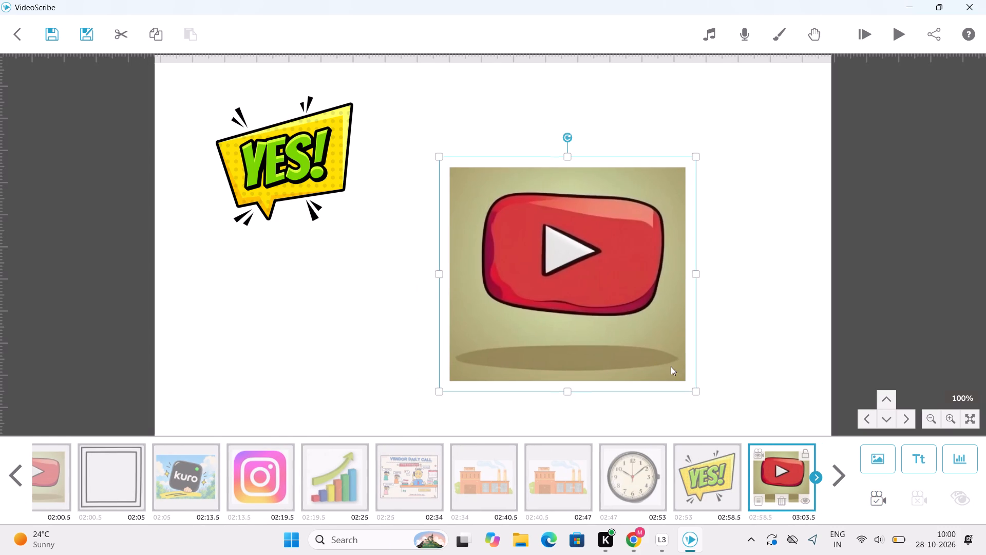
left_click_drag(671, 366, 679, 367)
left_click(886, 501)
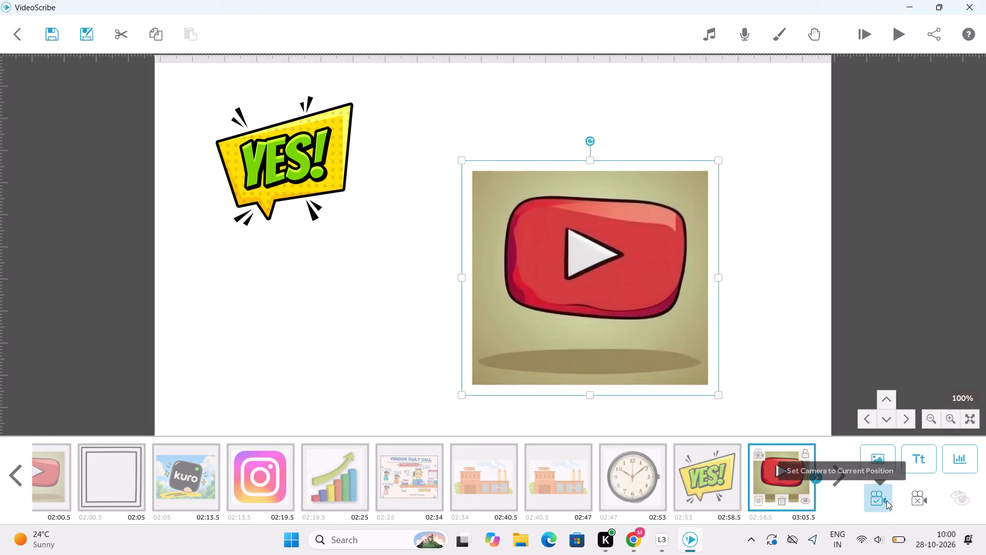
Add the red email envelope image in the empty area below, shrink it, place it toward the upper left, and set its camera position.
triple_click(889, 399)
left_click(889, 399)
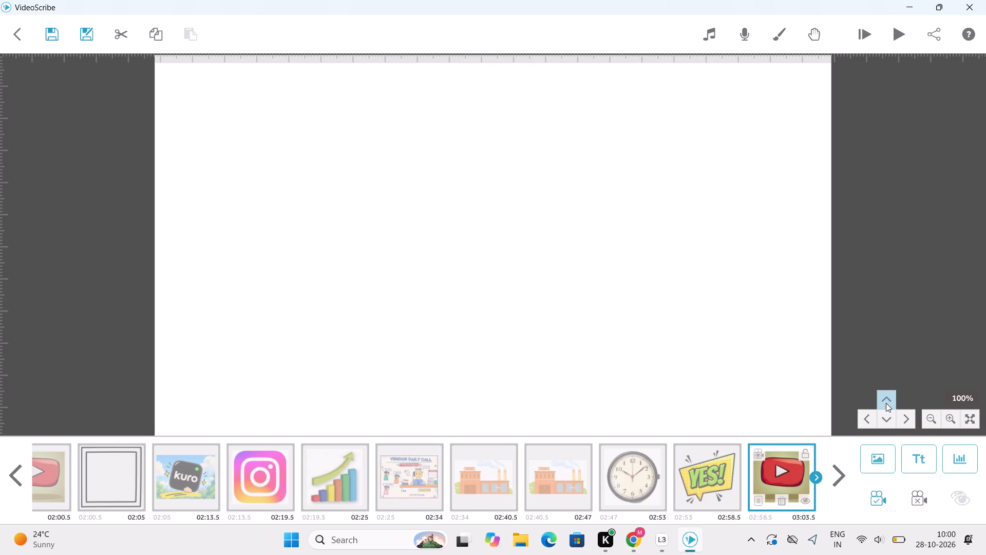
triple_click(886, 400)
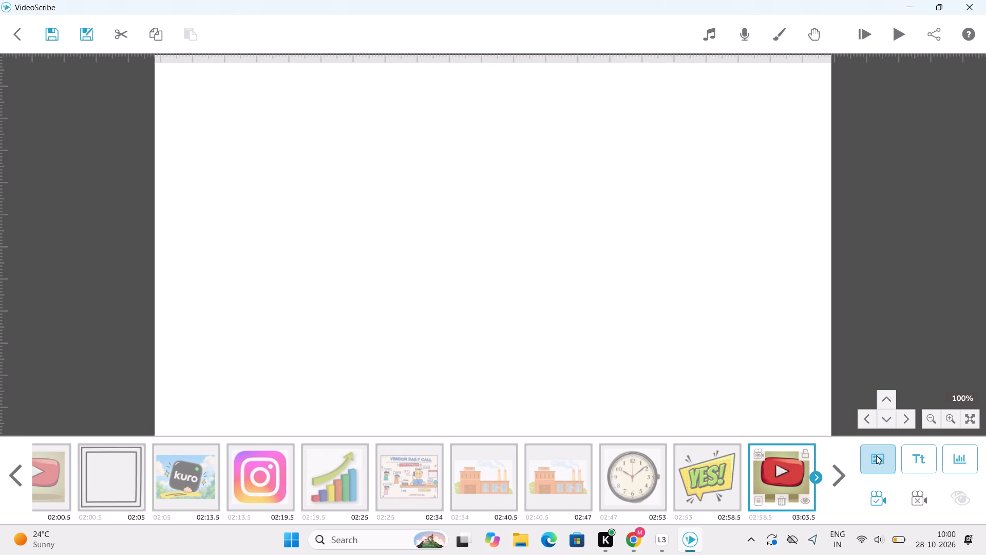
left_click(876, 455)
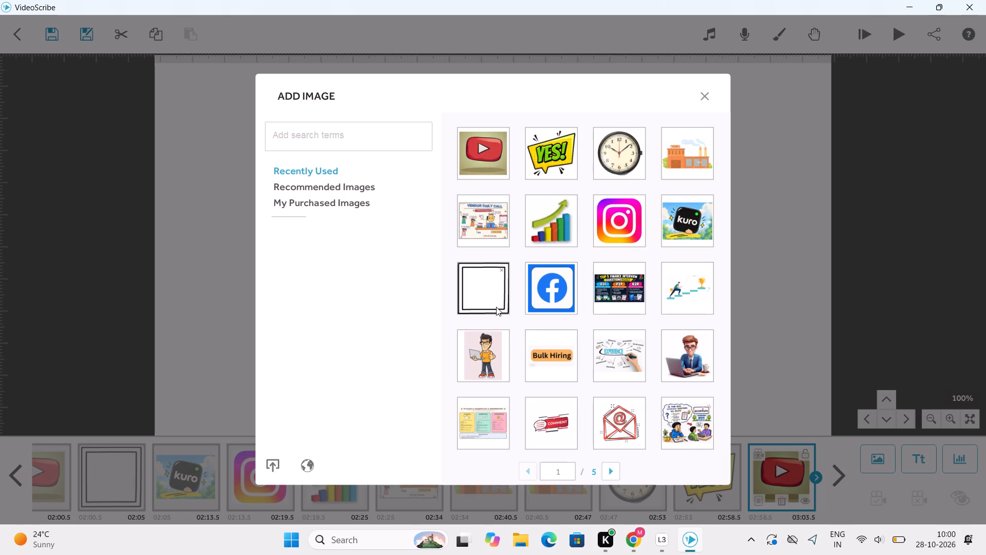
left_click(617, 426)
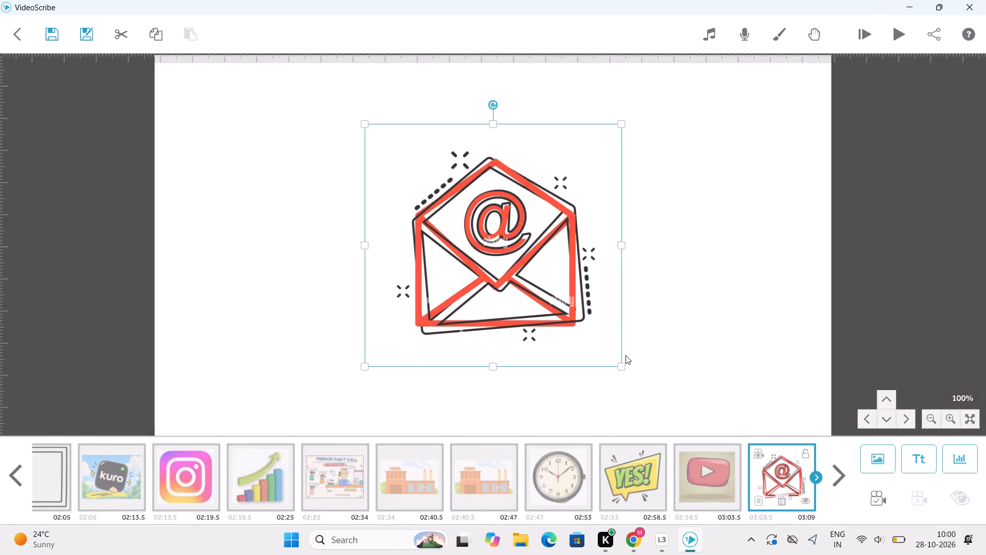
left_click_drag(619, 367, 539, 312)
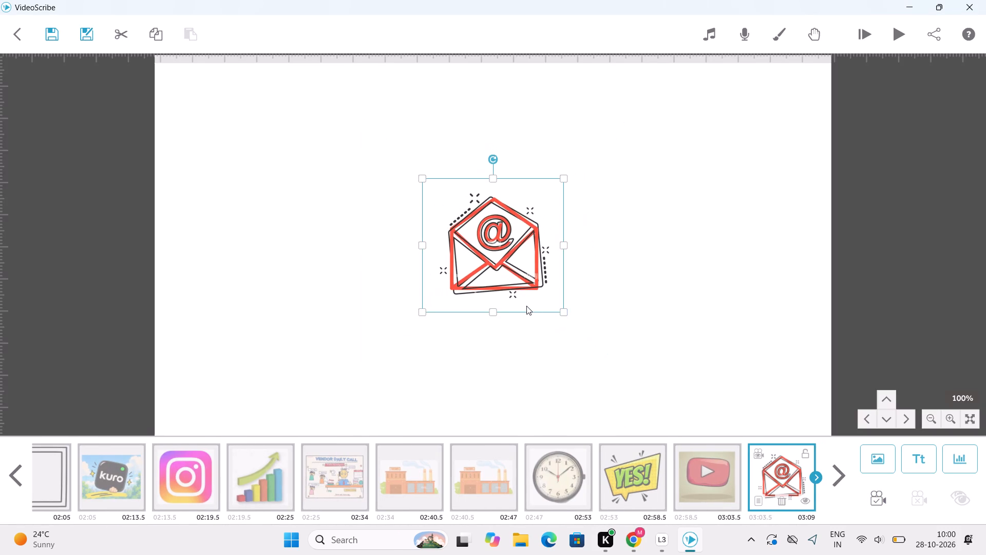
left_click_drag(526, 306, 317, 206)
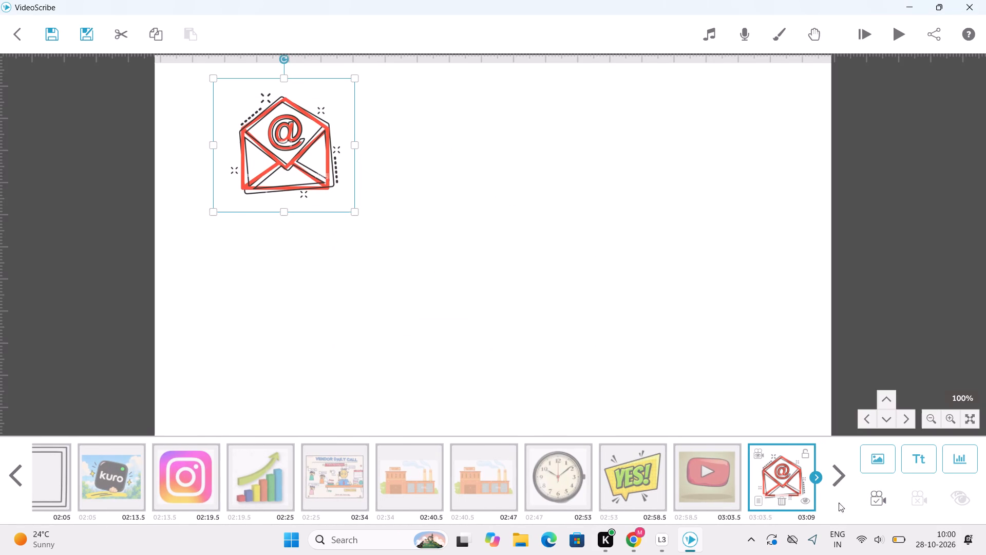
left_click(872, 499)
Add the image of the man climbing steps to a trophy, place it to the right of the envelope, and set its camera position.
left_click(872, 469)
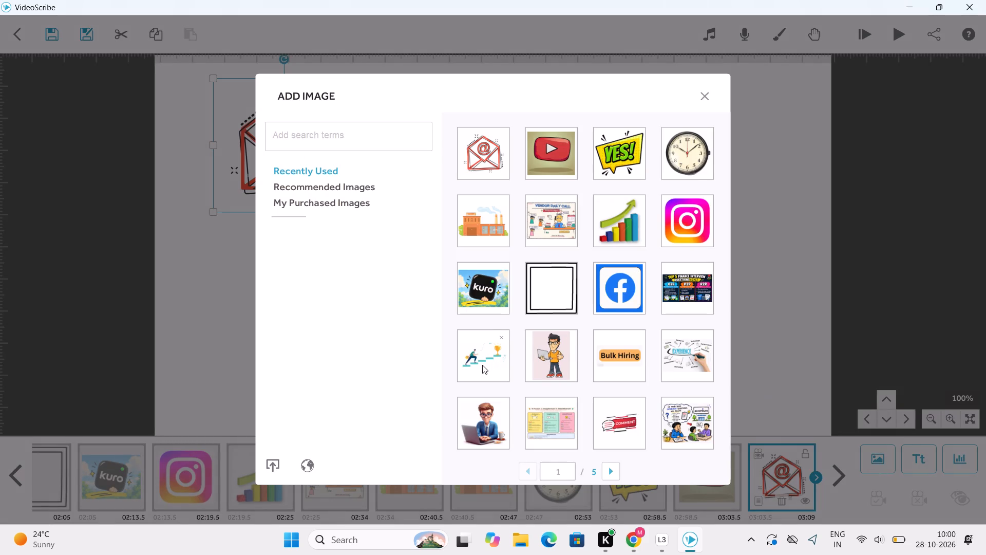
left_click(482, 365)
left_click_drag(477, 285, 581, 216)
left_click(876, 497)
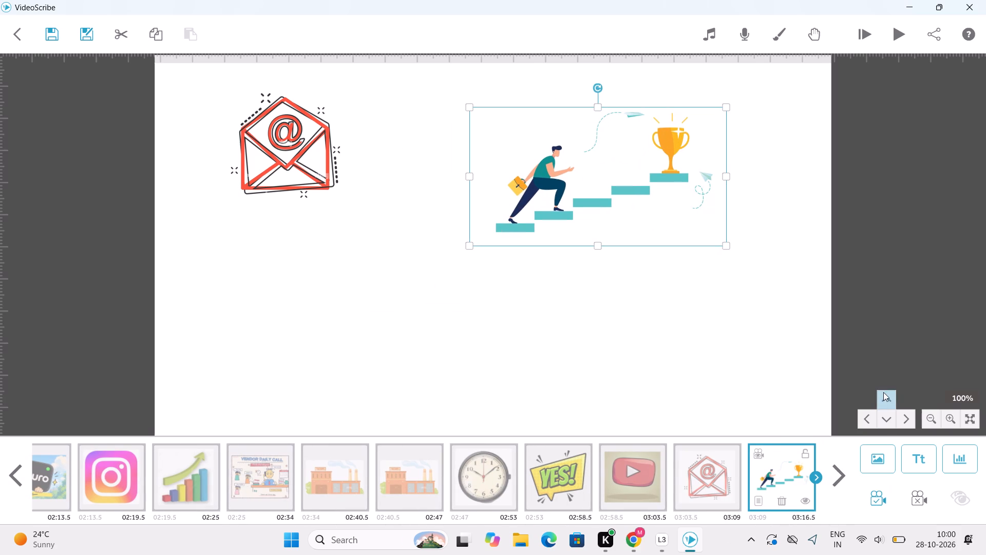
Add the green check mark from page 3 of the recently used images, shrink it, place it below the envelope, and set its camera position.
left_click(883, 398)
left_click(874, 459)
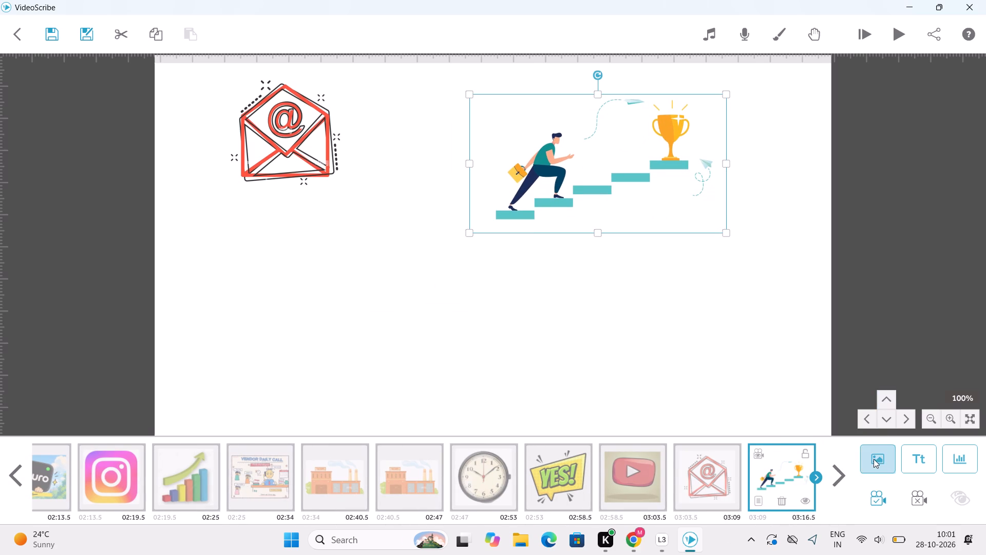
left_click(612, 471)
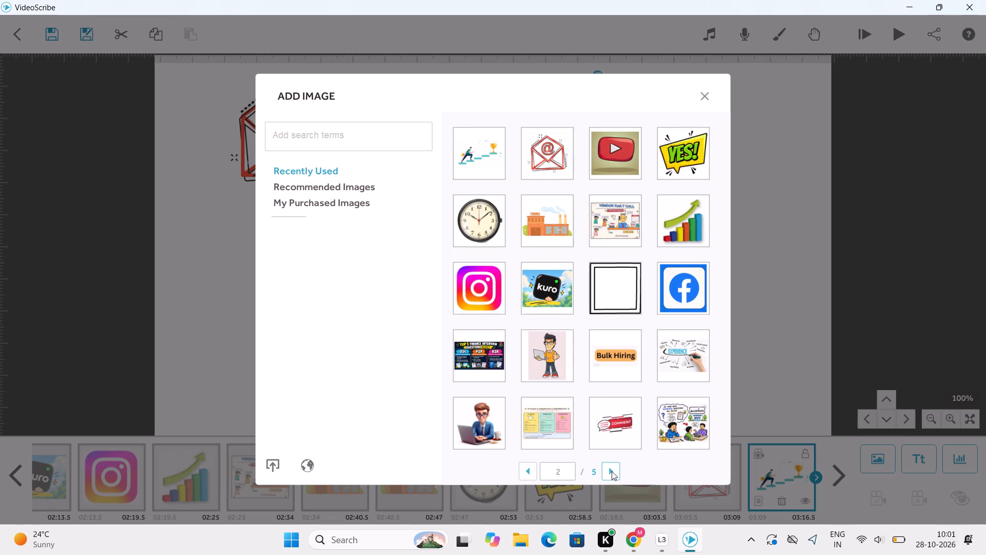
left_click(612, 471)
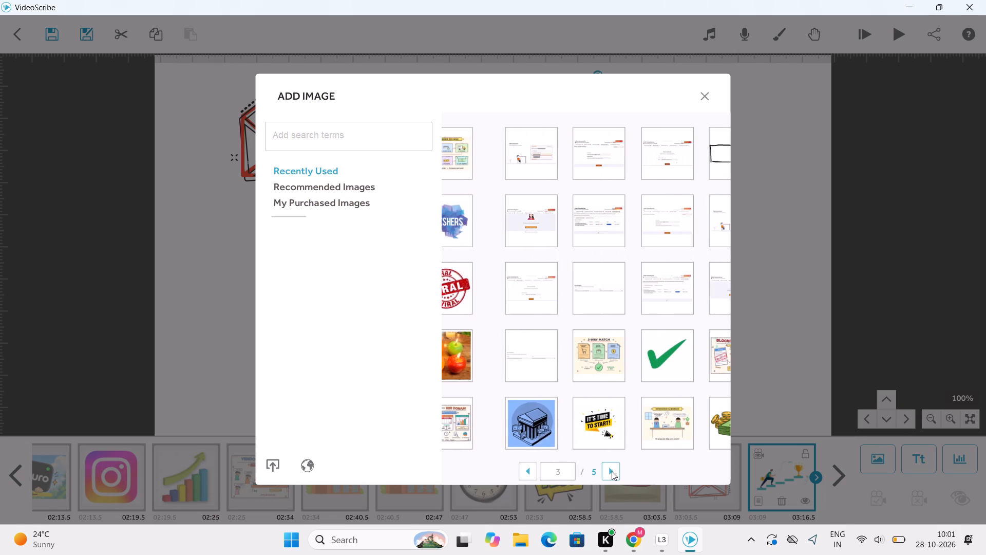
left_click(613, 356)
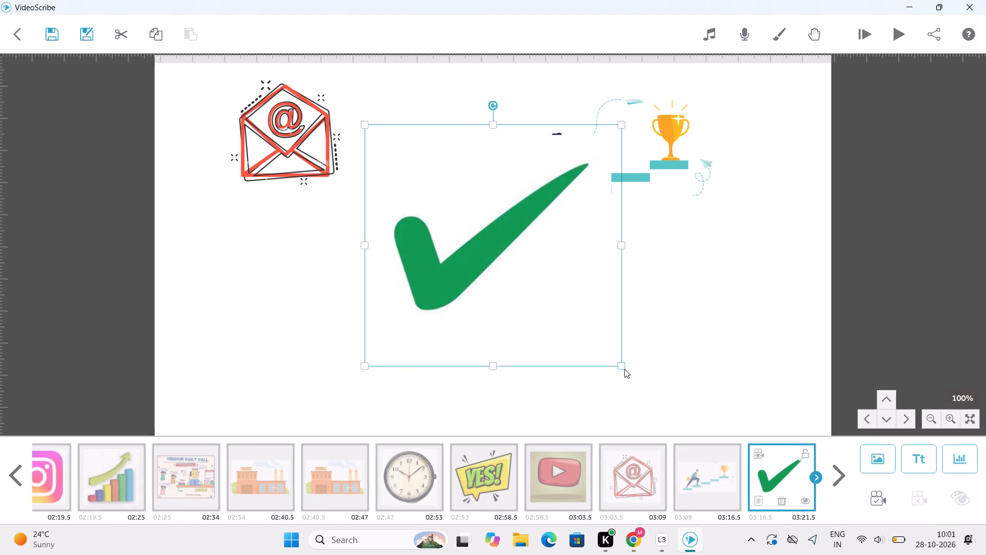
left_click_drag(621, 364, 552, 303)
left_click(521, 294)
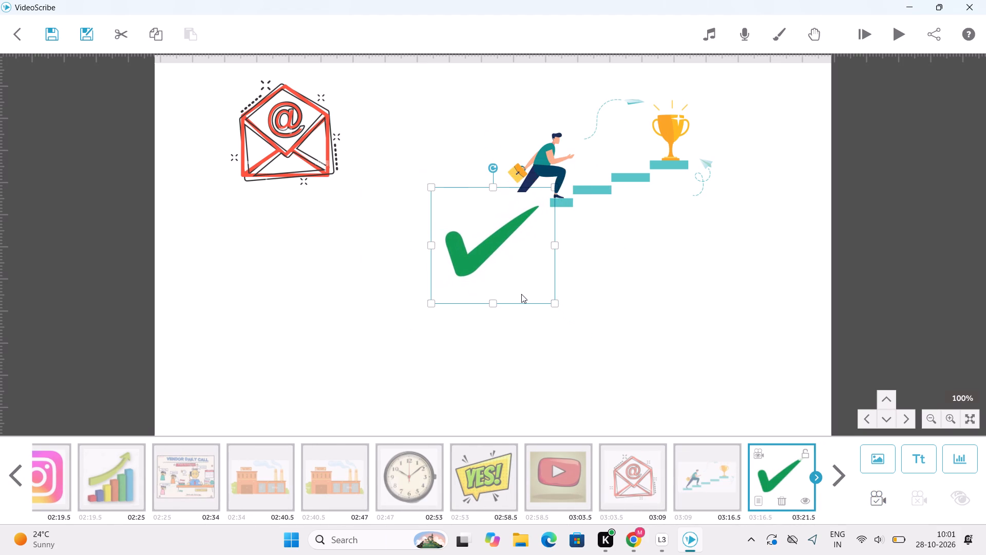
left_click_drag(492, 276, 290, 377)
left_click(869, 510)
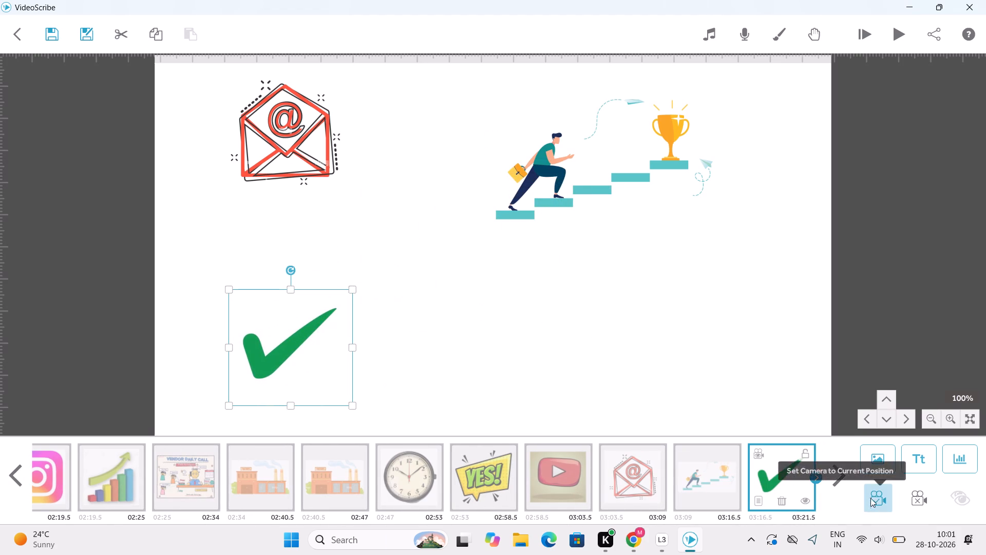
Add the cash and coins image from page 3 of the recently used images, shrink it, place it right of the check mark, and set its camera position.
left_click(873, 461)
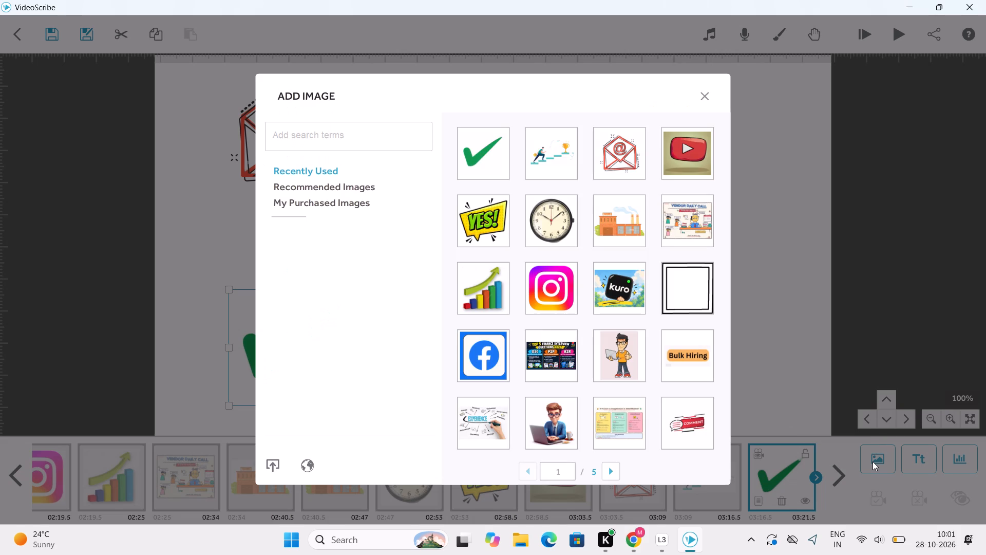
left_click(612, 475)
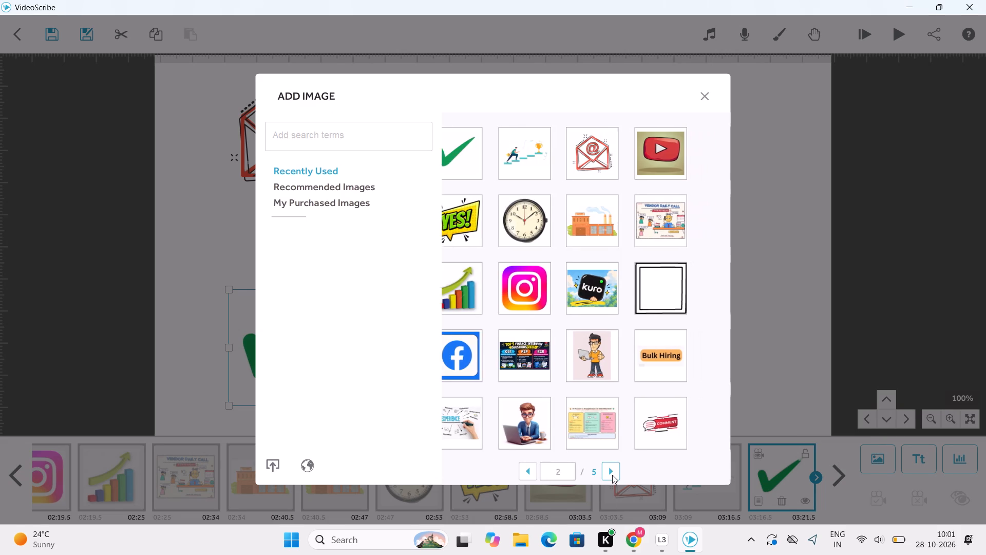
left_click(612, 475)
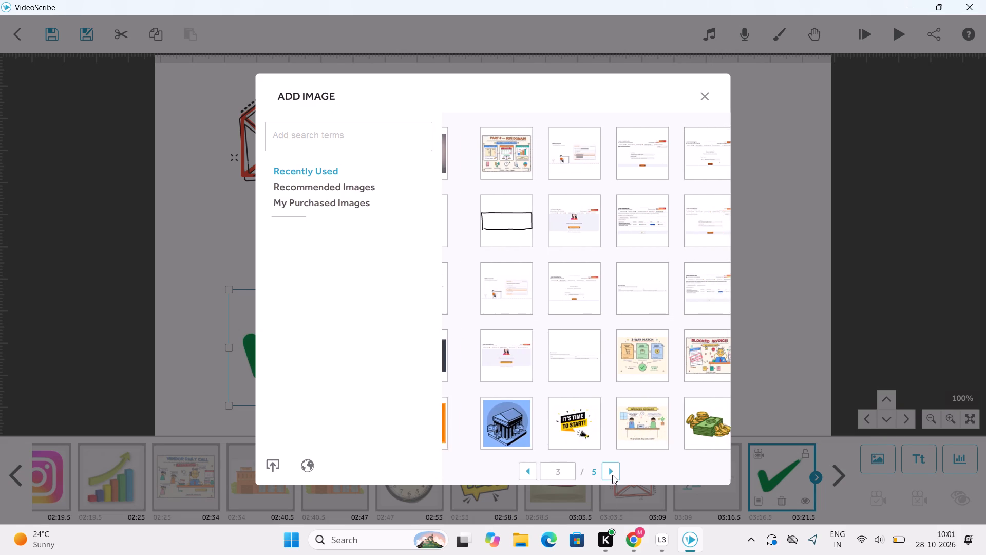
left_click(692, 420)
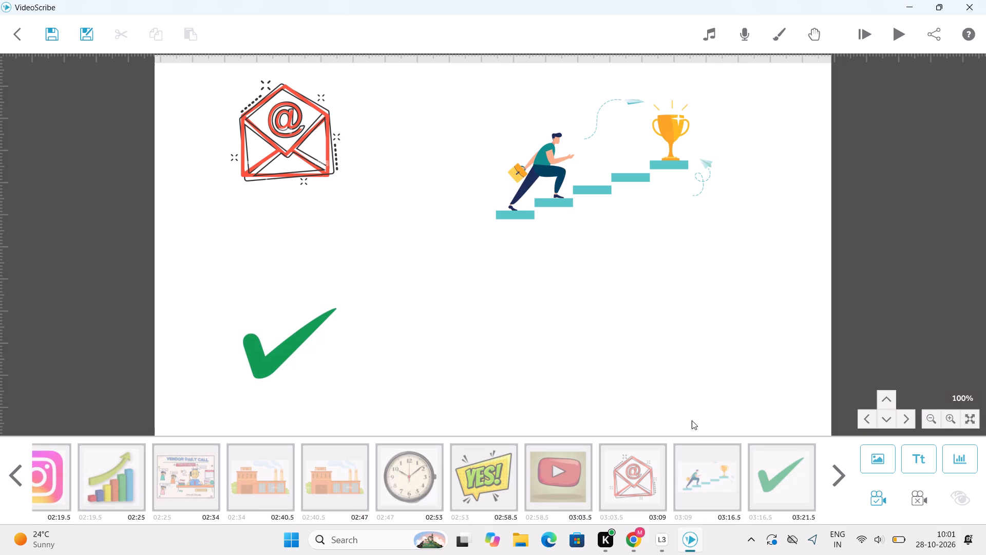
left_click_drag(622, 332, 593, 311)
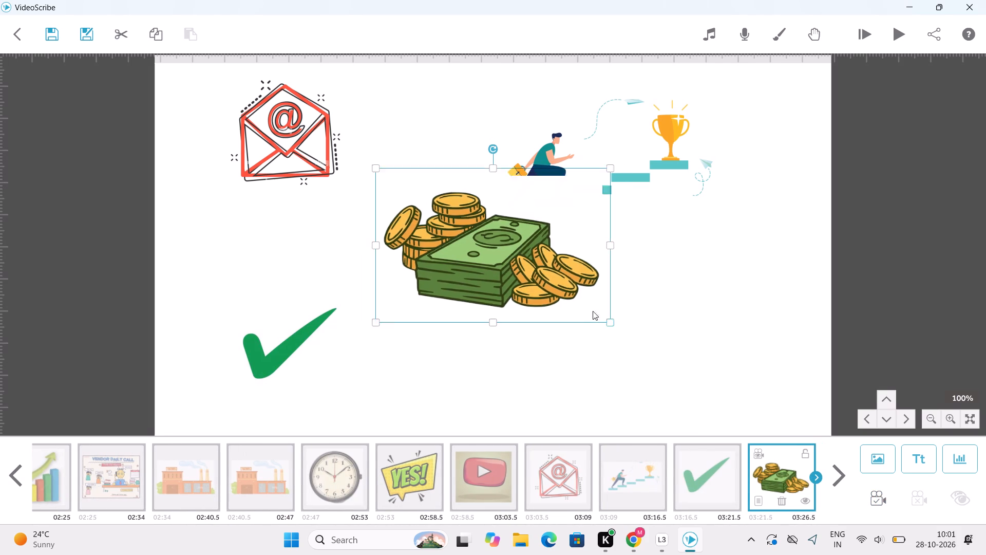
left_click_drag(593, 311, 576, 301)
left_click_drag(543, 292, 674, 384)
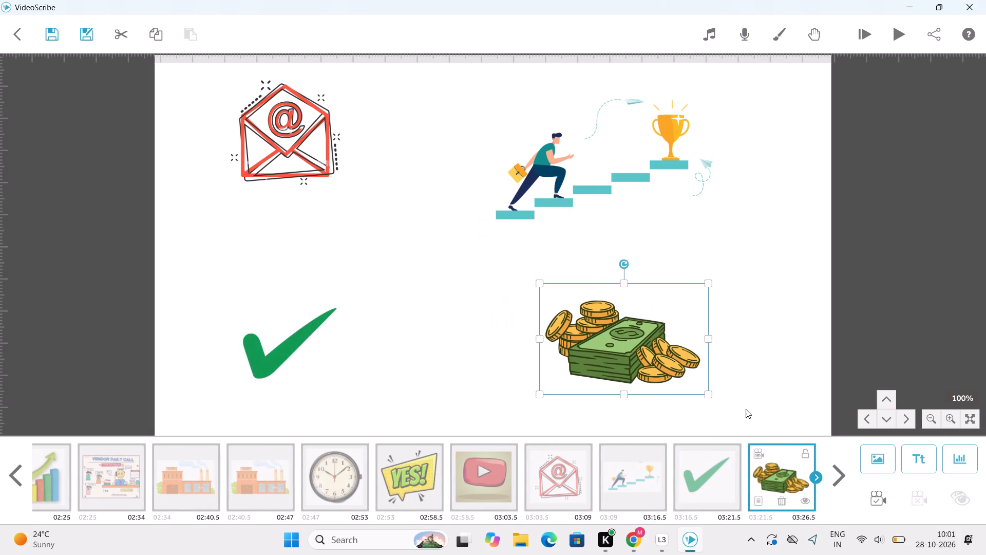
left_click(868, 499)
Add the Facebook logo in the empty area below, shrink it, place it toward the upper left, and set its camera position.
triple_click(881, 397)
left_click(881, 397)
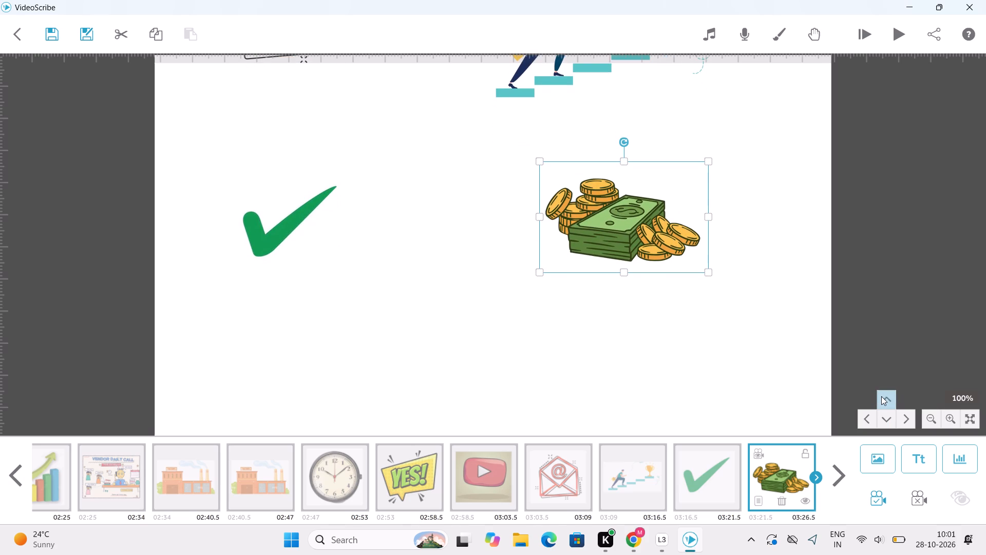
triple_click(883, 397)
left_click(883, 397)
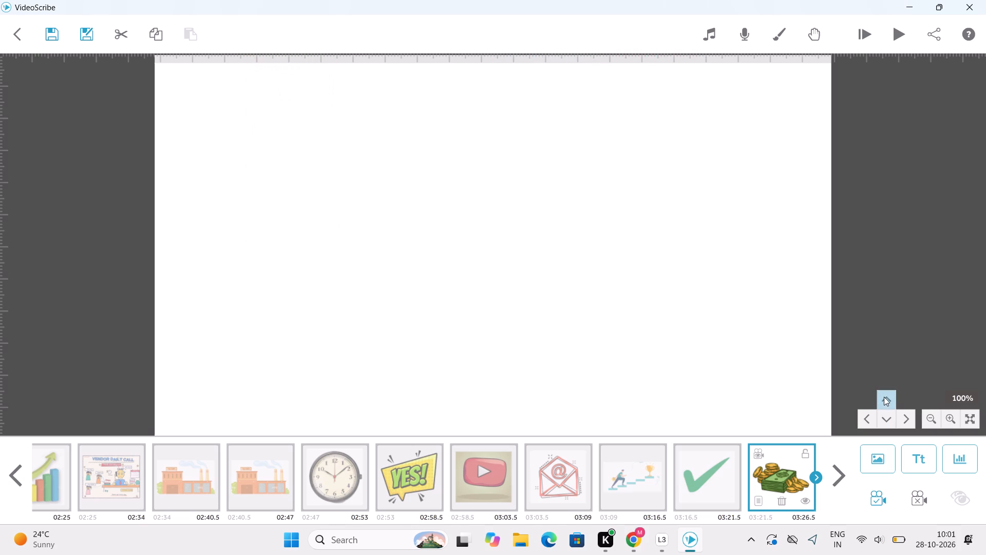
triple_click(884, 397)
triple_click(884, 397)
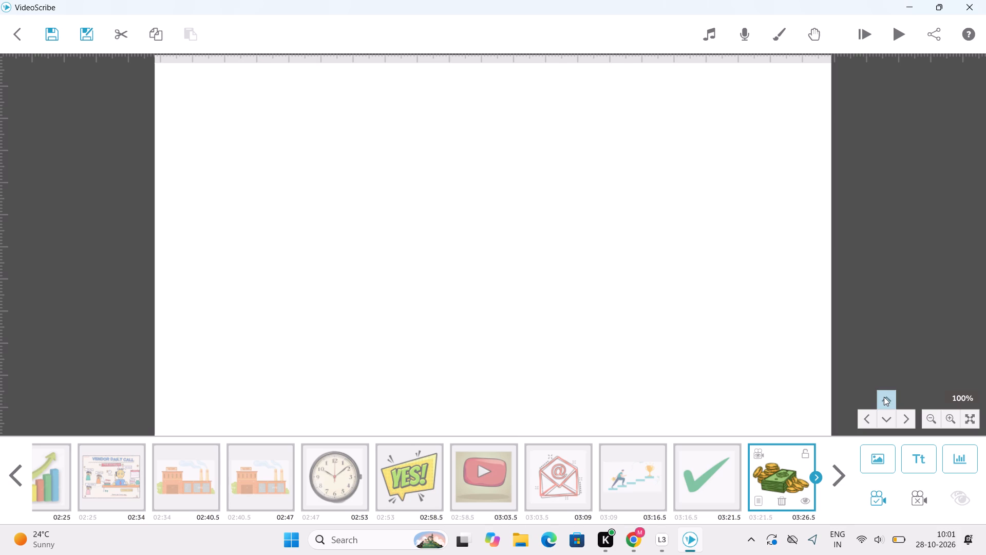
double_click(884, 397)
left_click(873, 467)
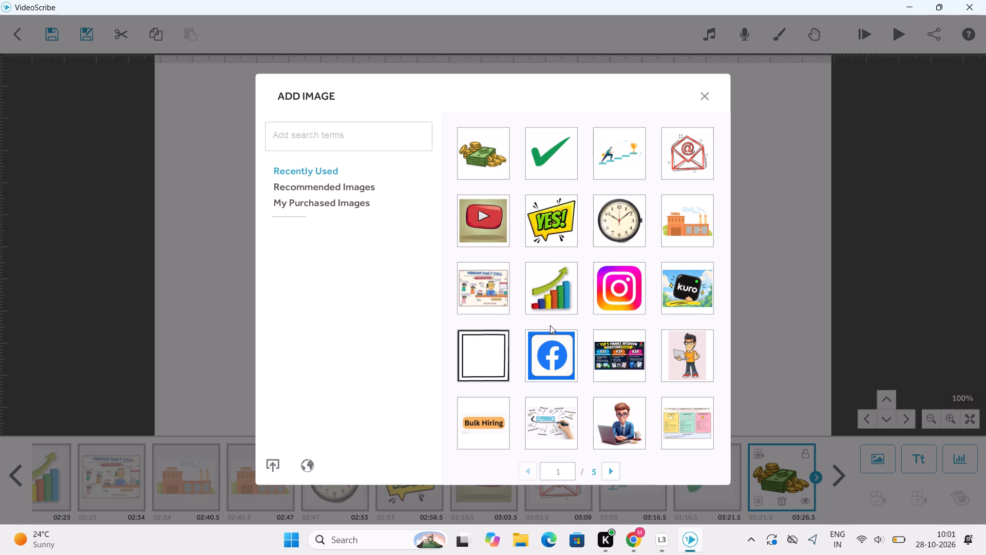
left_click(553, 346)
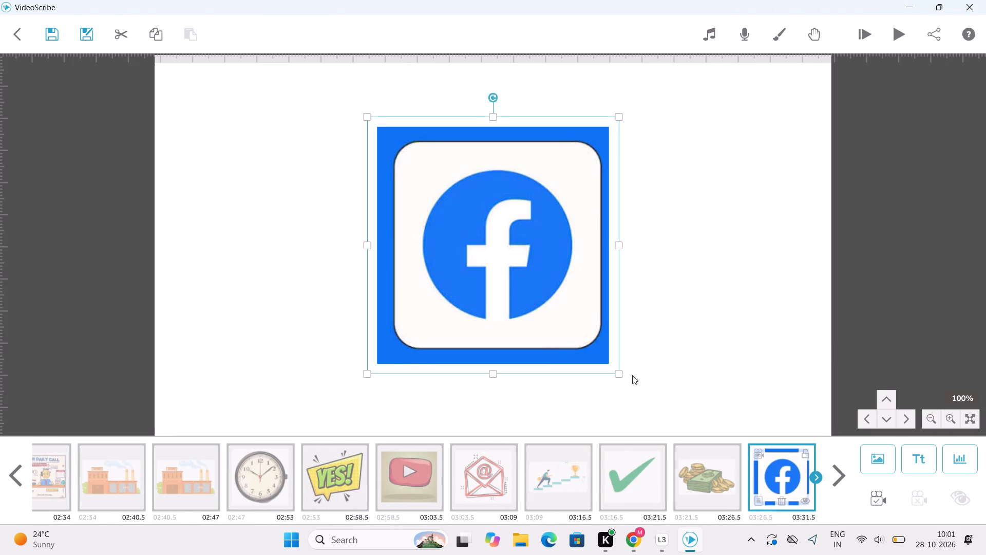
left_click_drag(622, 373, 576, 339)
left_click_drag(550, 322, 362, 270)
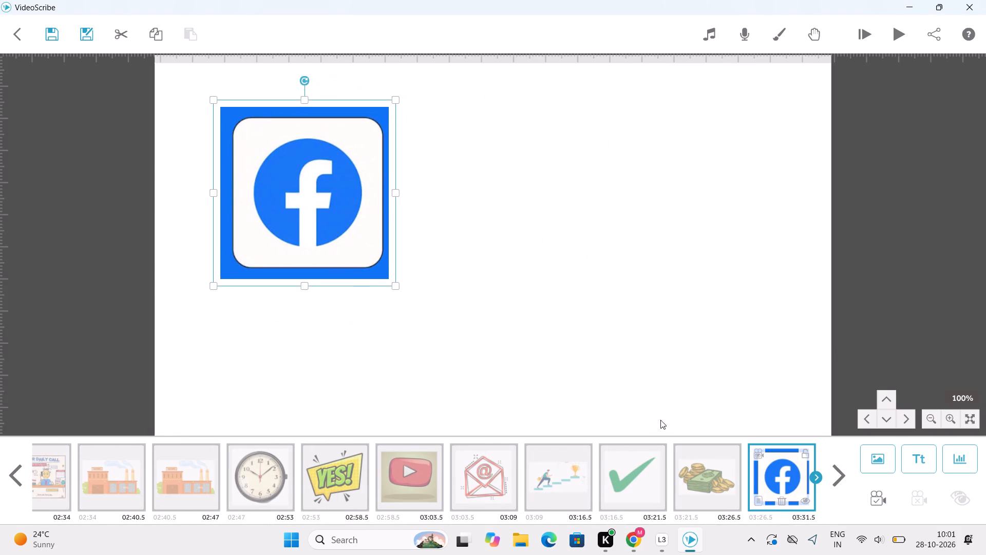
left_click(877, 497)
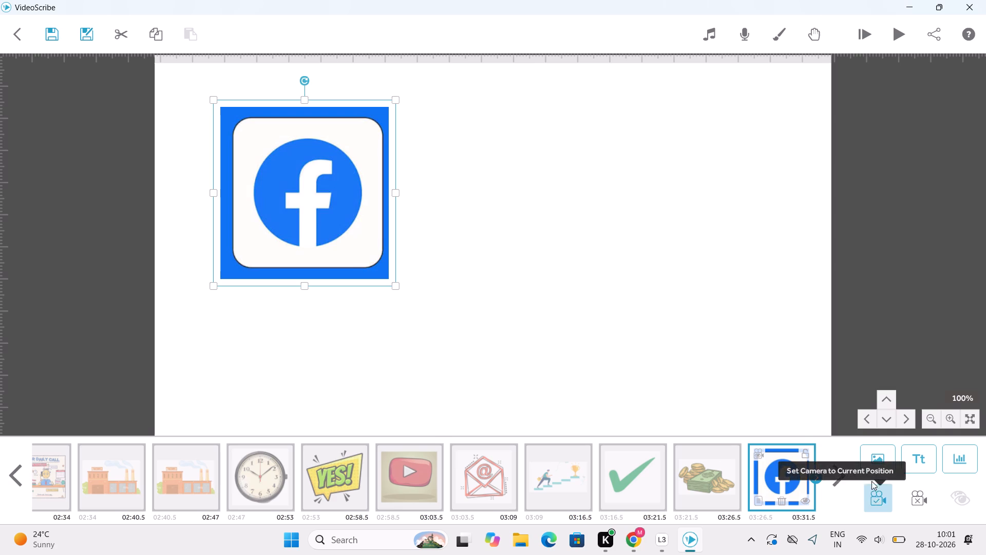
Add the Vendor Daily Call image from the recently used images and place it to the right of the Facebook logo.
left_click(869, 454)
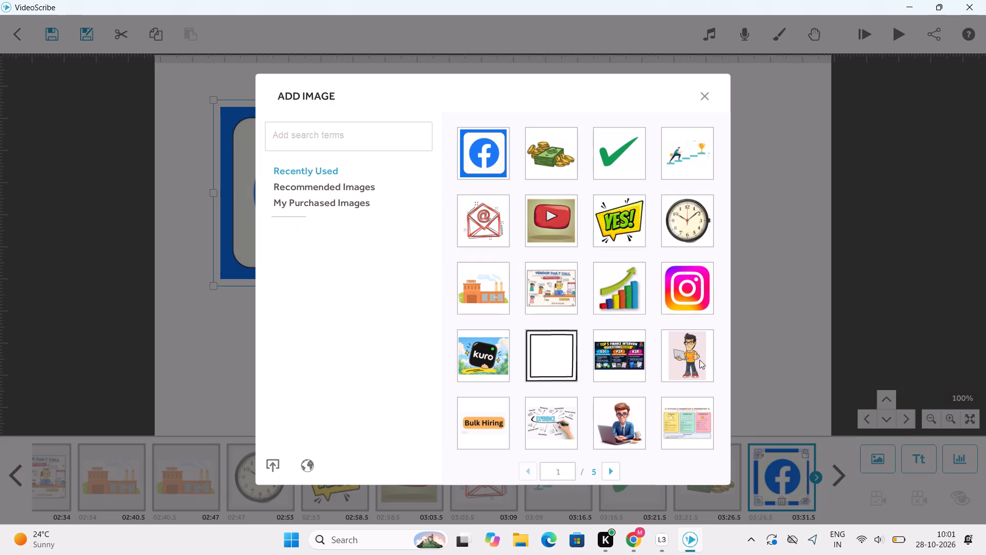
left_click(551, 287)
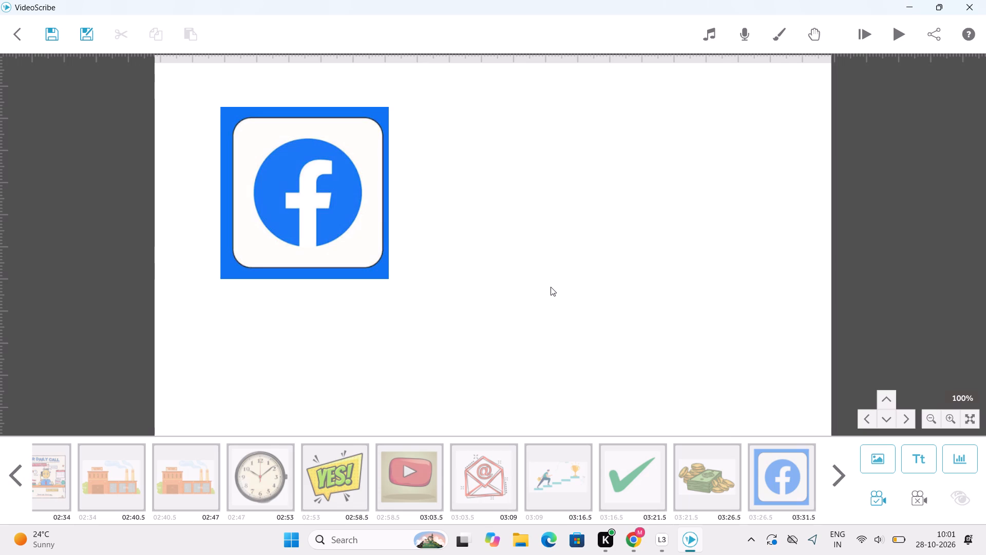
left_click_drag(551, 287, 674, 315)
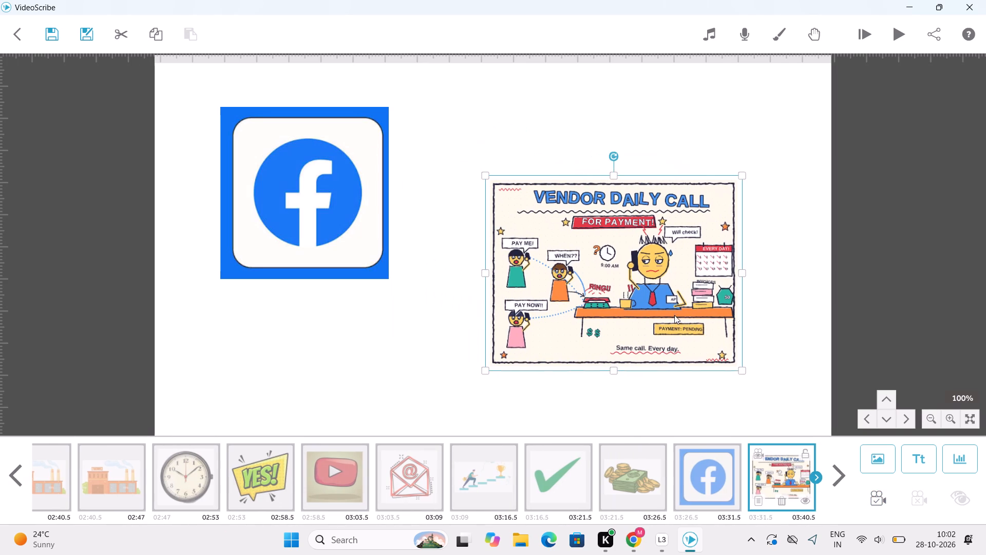
left_click_drag(674, 315, 675, 316)
Add the image of the man holding a laptop in the empty area below, place it toward the left, and set its camera position.
triple_click(890, 398)
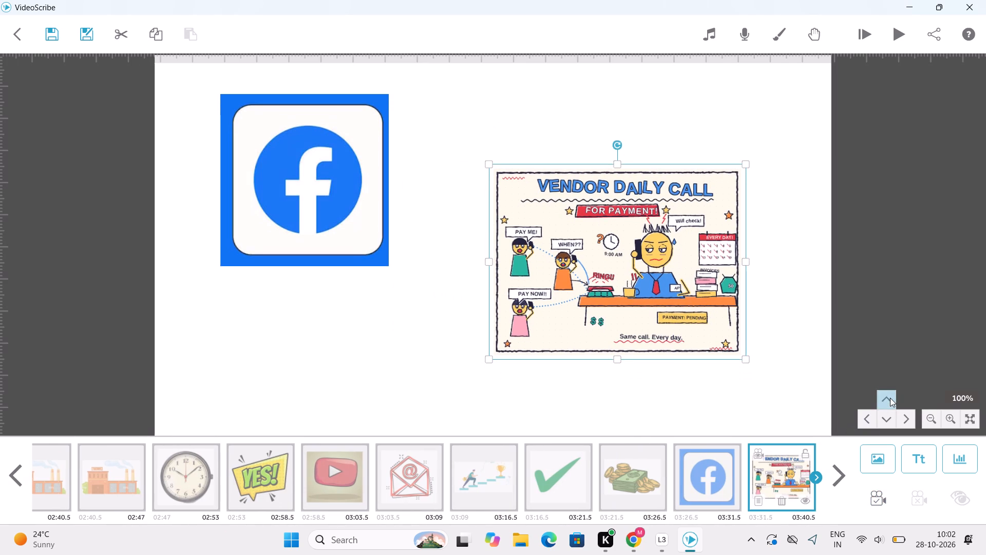
double_click(890, 398)
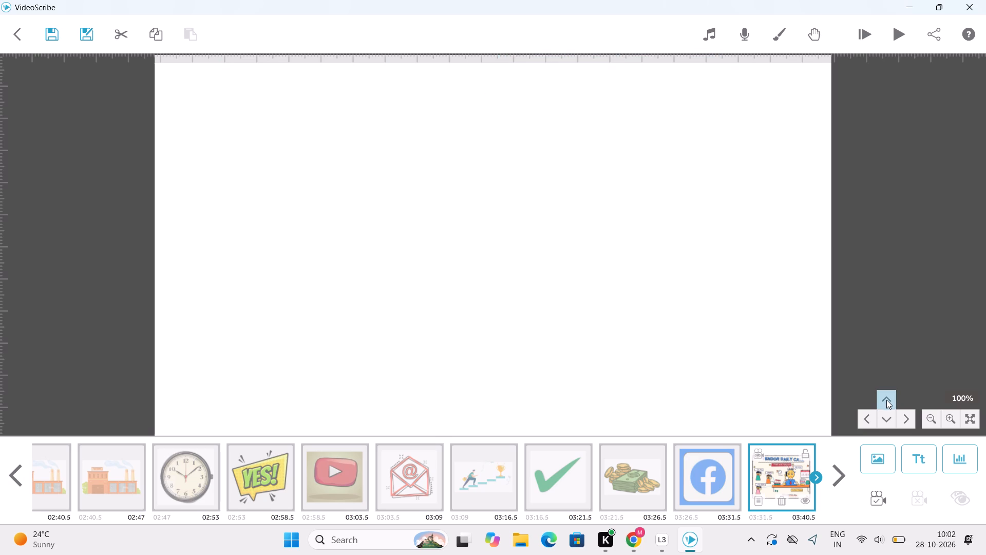
triple_click(886, 398)
left_click(886, 398)
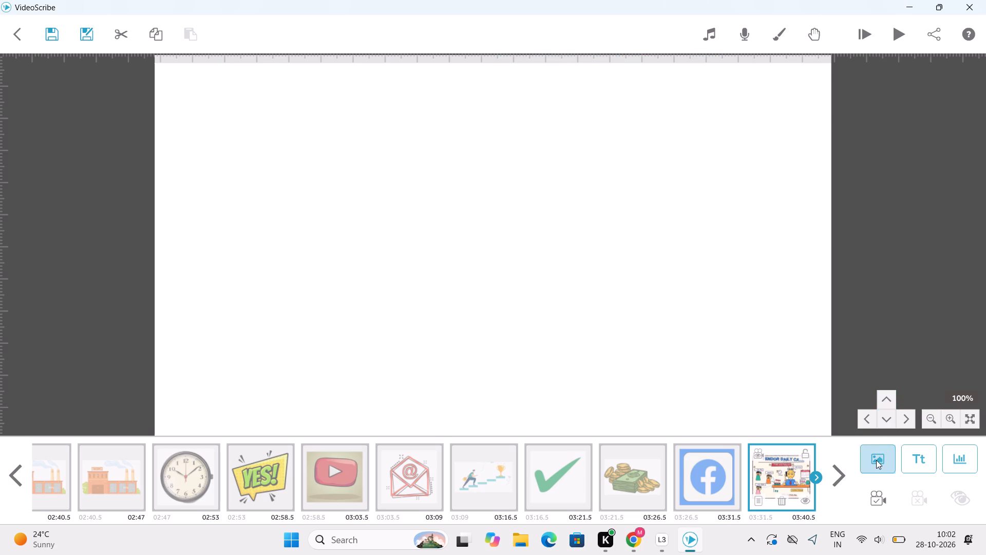
left_click(876, 460)
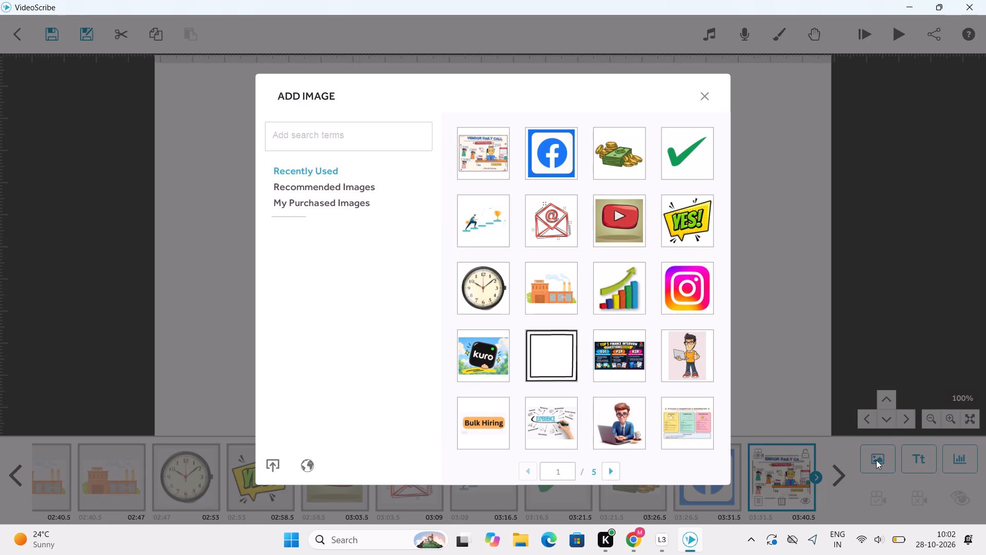
left_click(685, 356)
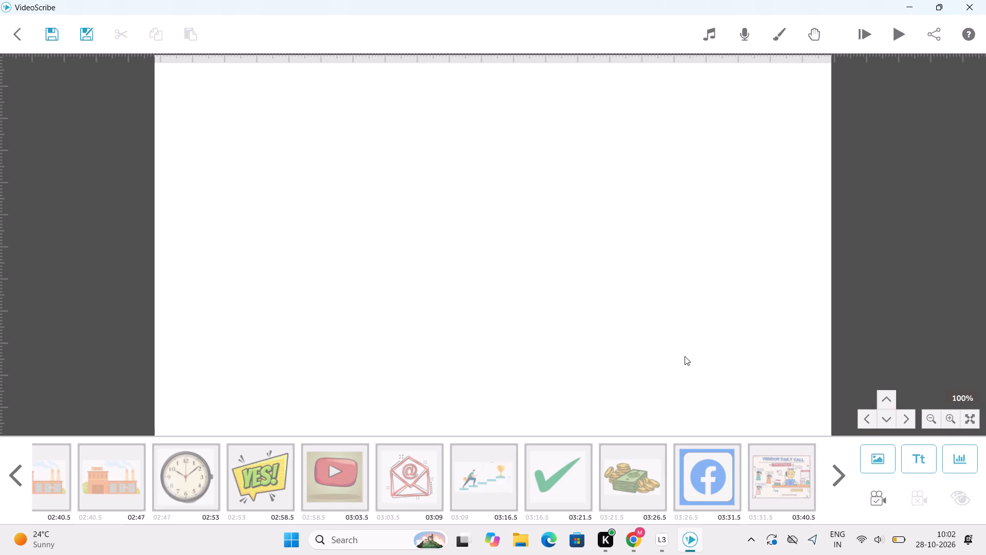
left_click(486, 266)
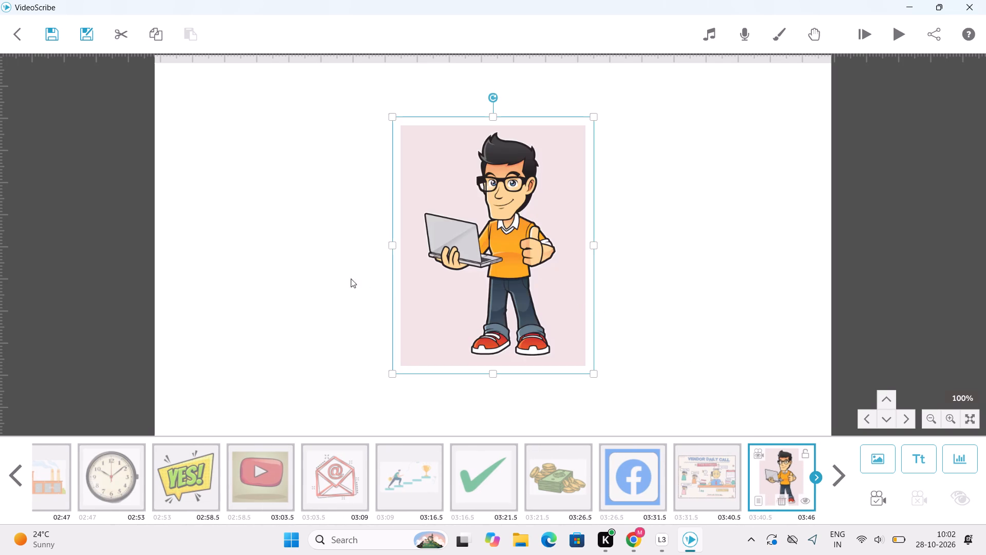
left_click_drag(458, 297, 266, 294)
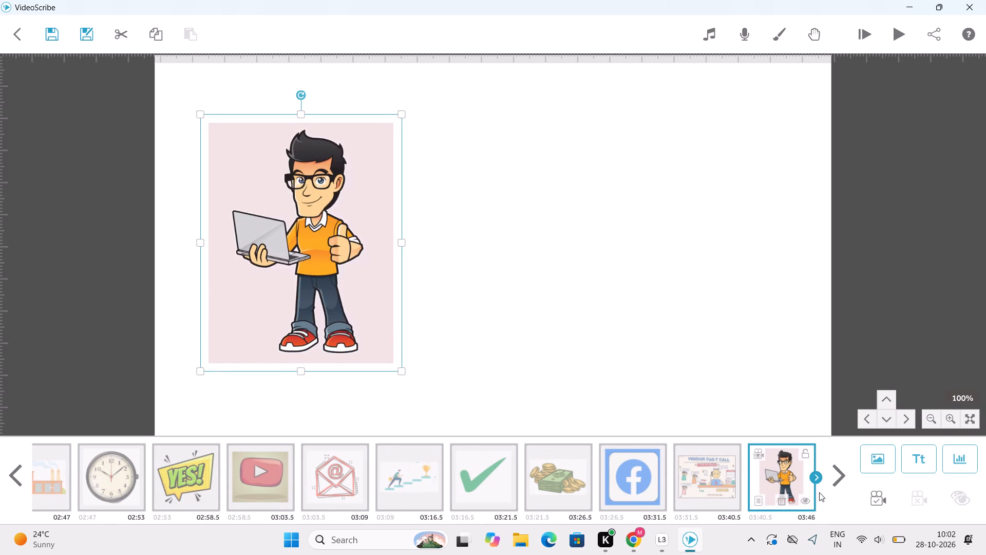
left_click(873, 504)
Add the clock image, shrink it, place it to the upper right of the man with the laptop, and set its camera position.
left_click(881, 468)
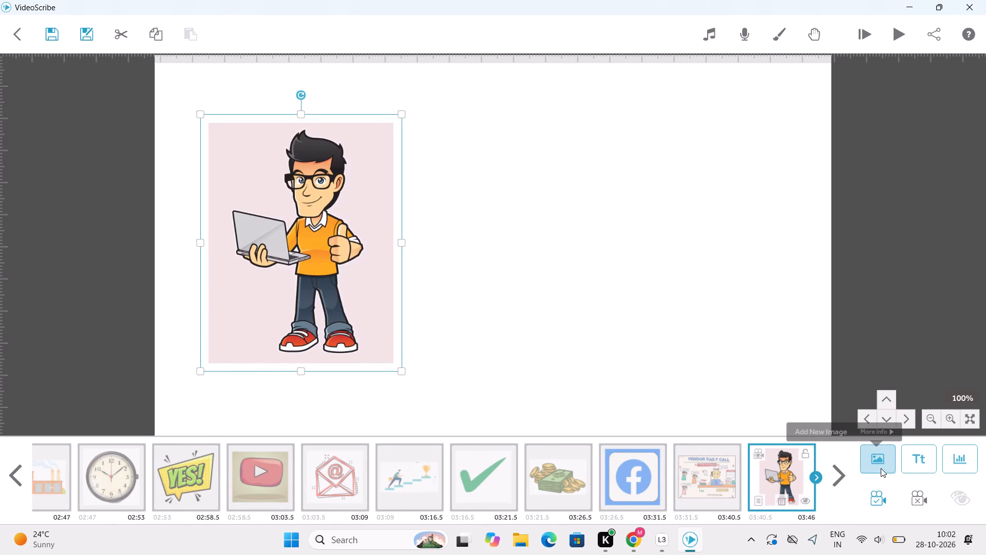
left_click(558, 297)
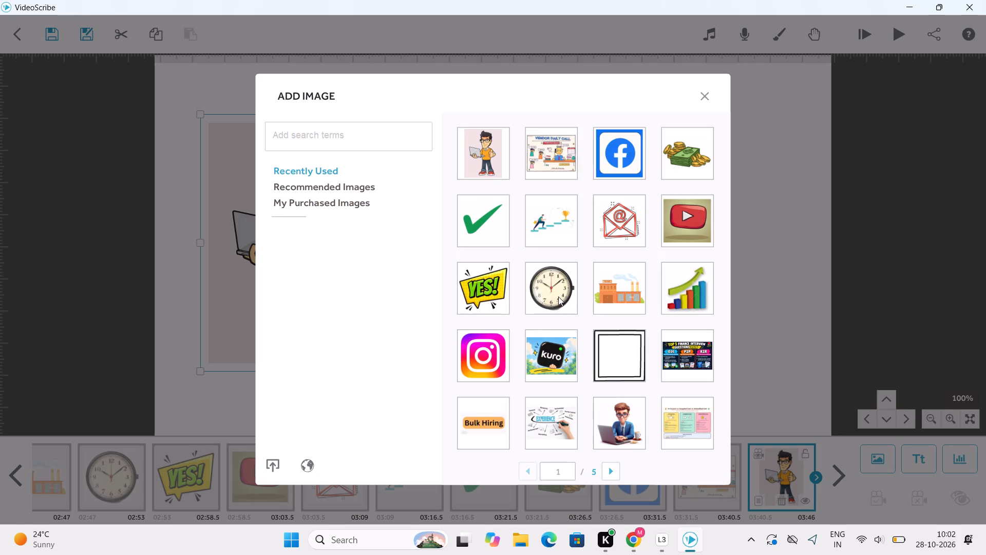
left_click_drag(622, 373, 622, 373)
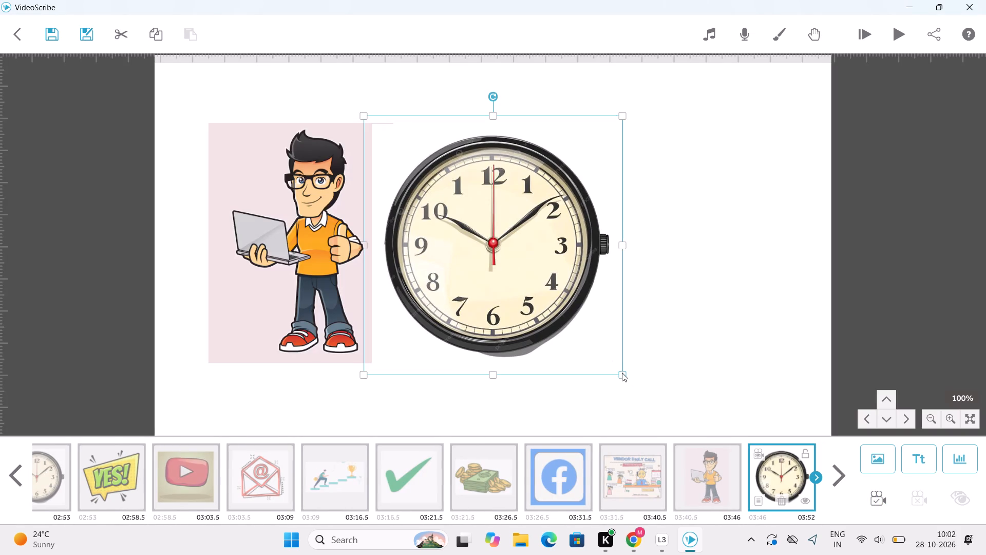
left_click_drag(622, 373, 558, 318)
left_click_drag(528, 306, 669, 218)
left_click(885, 499)
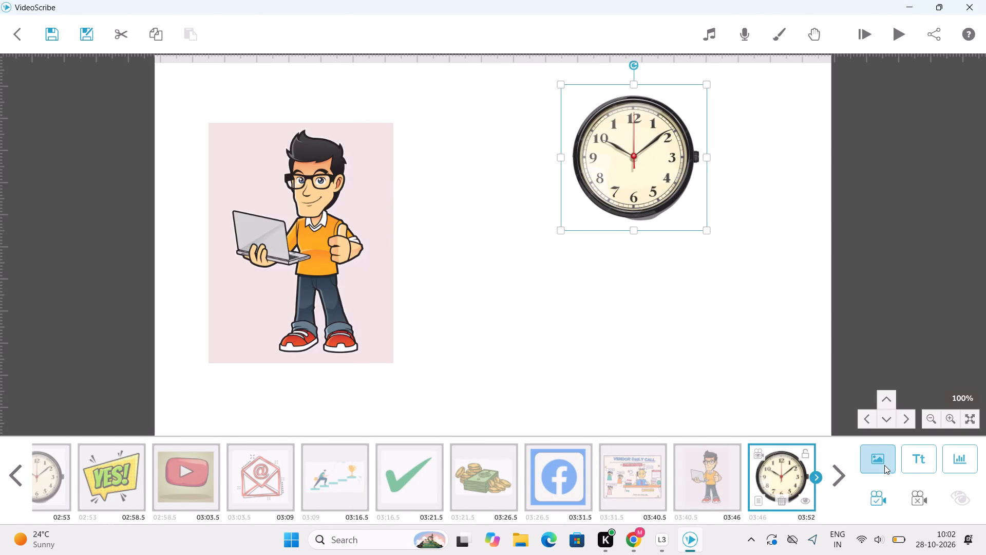
Add the Instagram logo, shrink it, place it below the clock, and set its camera position.
left_click(884, 465)
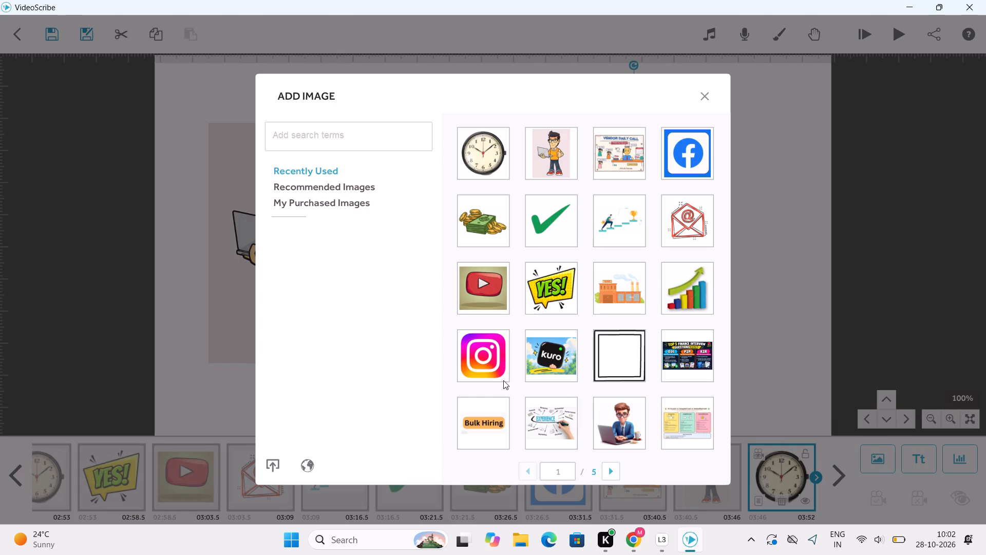
left_click(483, 369)
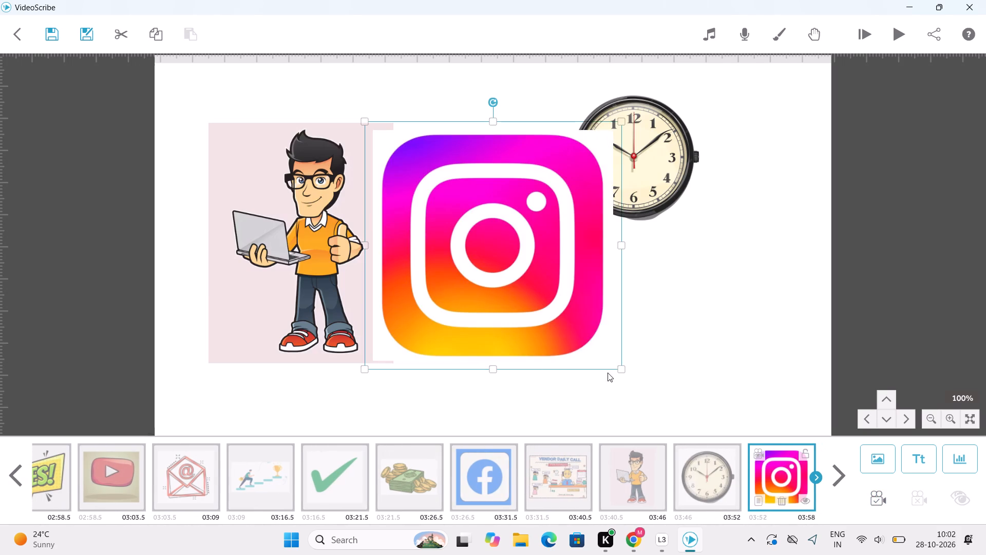
left_click_drag(619, 371, 562, 329)
left_click_drag(530, 304, 533, 304)
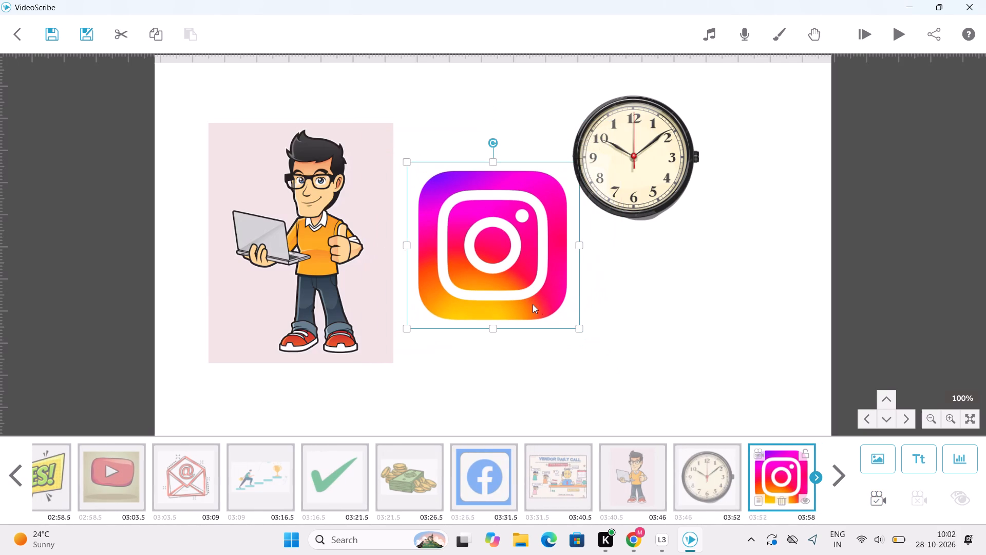
left_click_drag(533, 304, 658, 391)
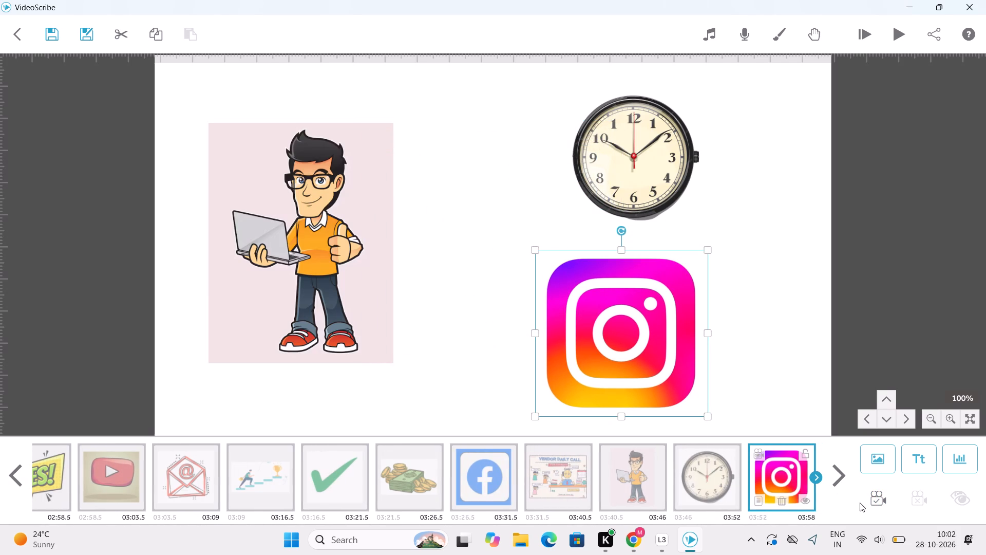
left_click(875, 499)
Add the rising bar chart image in the empty area below, shrink it, place it toward the upper left, and set its camera position.
triple_click(886, 402)
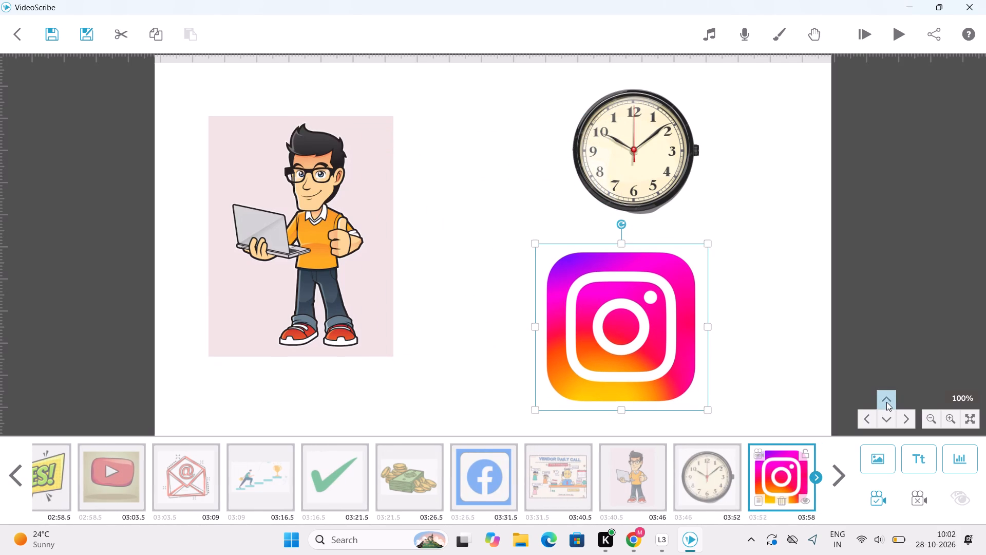
left_click(886, 402)
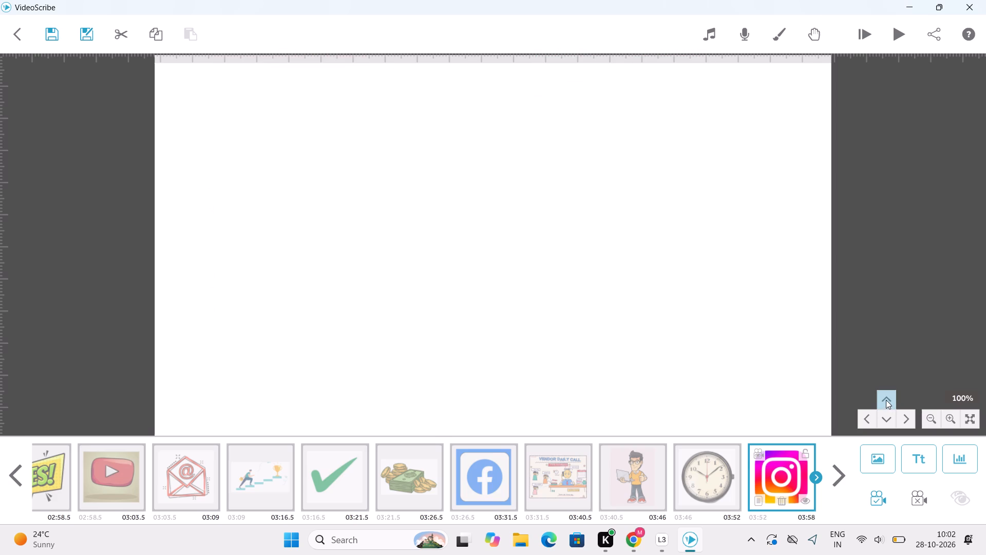
left_click(871, 475)
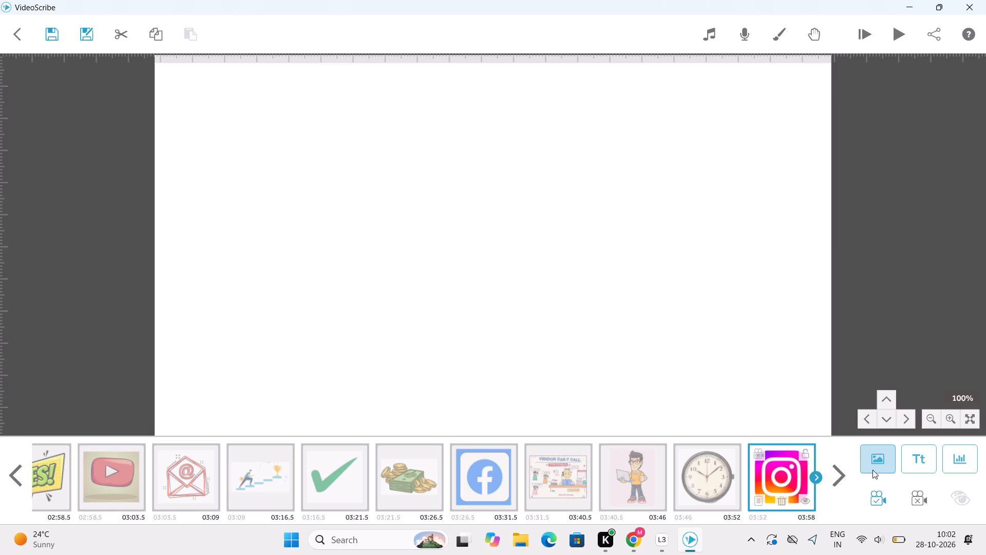
left_click(874, 467)
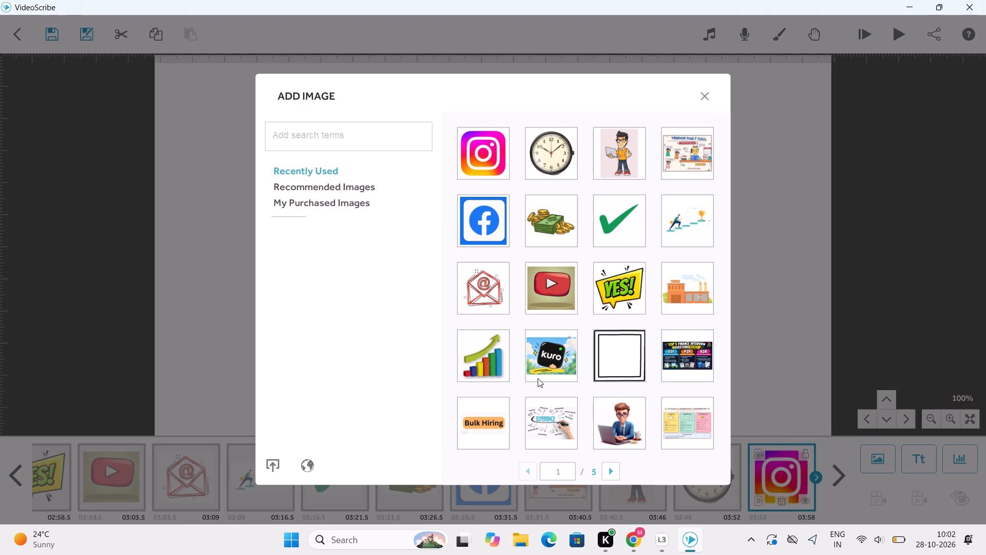
left_click(491, 360)
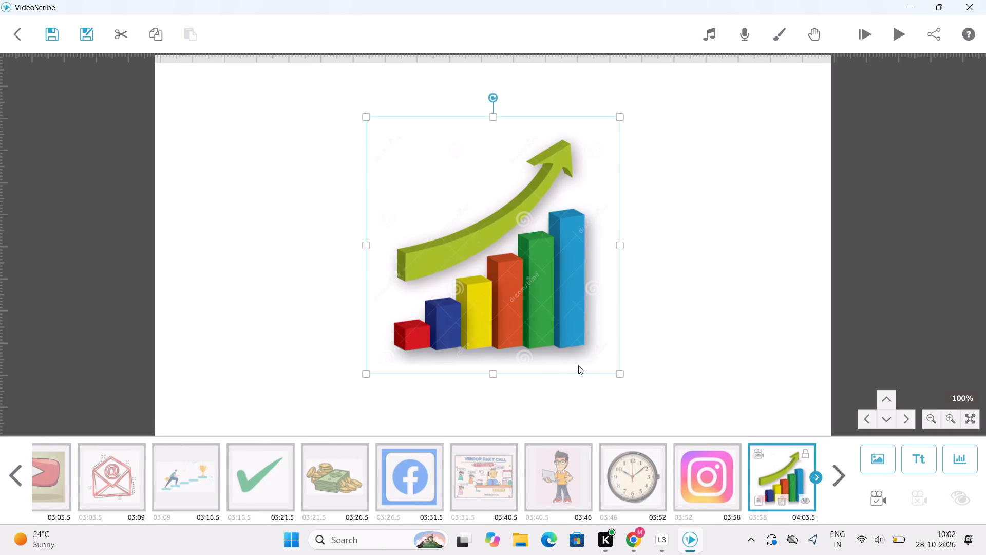
left_click_drag(622, 374, 549, 312)
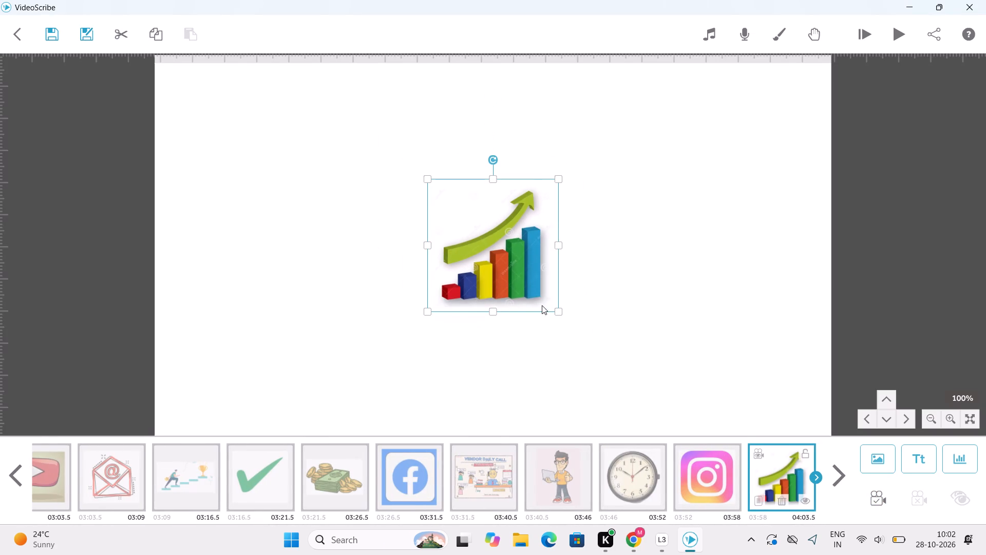
left_click_drag(536, 299, 315, 204)
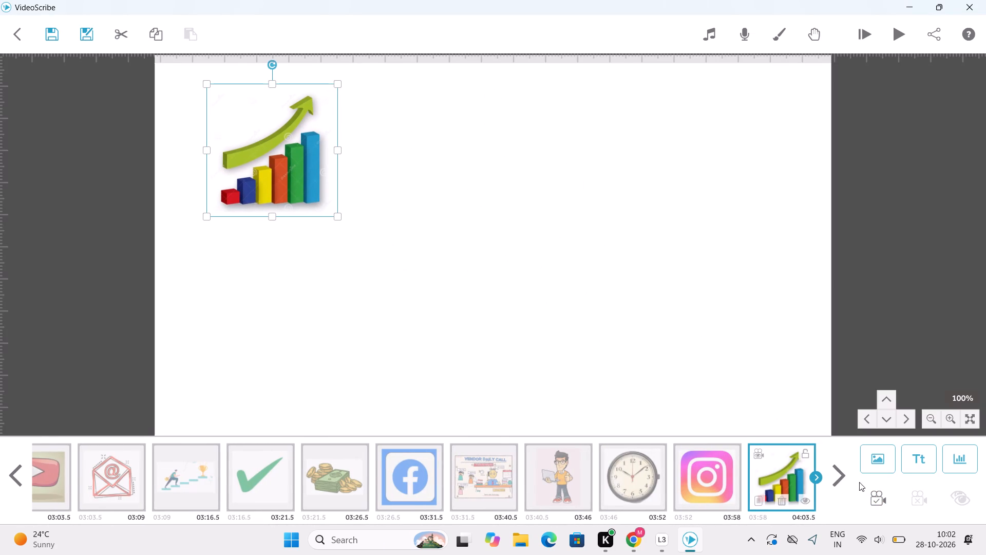
left_click(875, 497)
Add the red play button image, shrink it, place it to the right of the bar chart, and set its camera position.
left_click(879, 465)
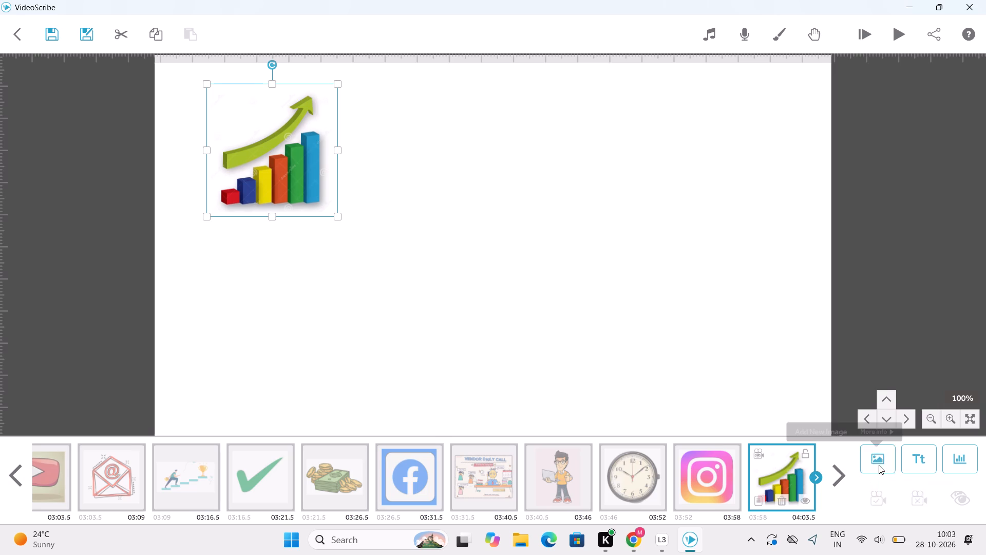
left_click(616, 280)
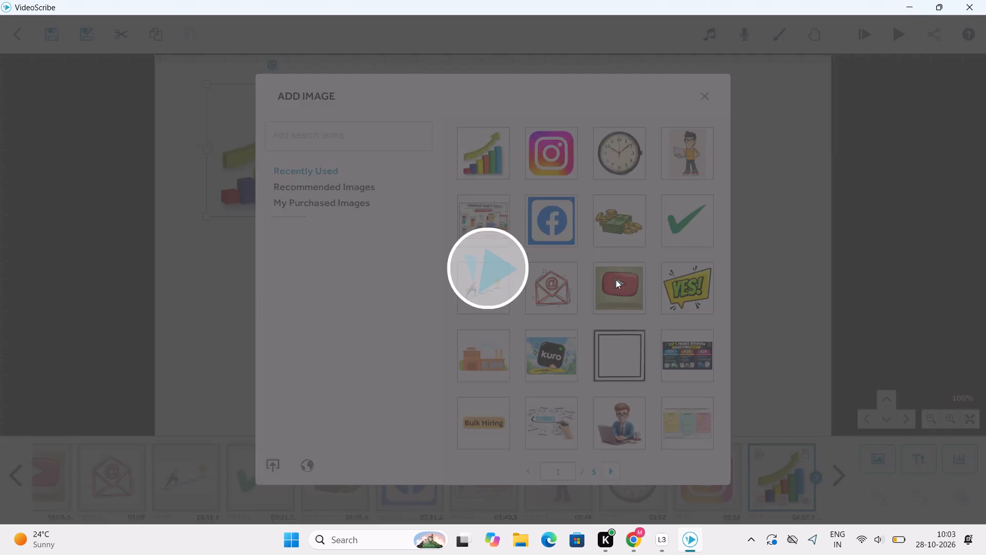
left_click_drag(620, 363, 535, 277)
left_click_drag(506, 258, 505, 171)
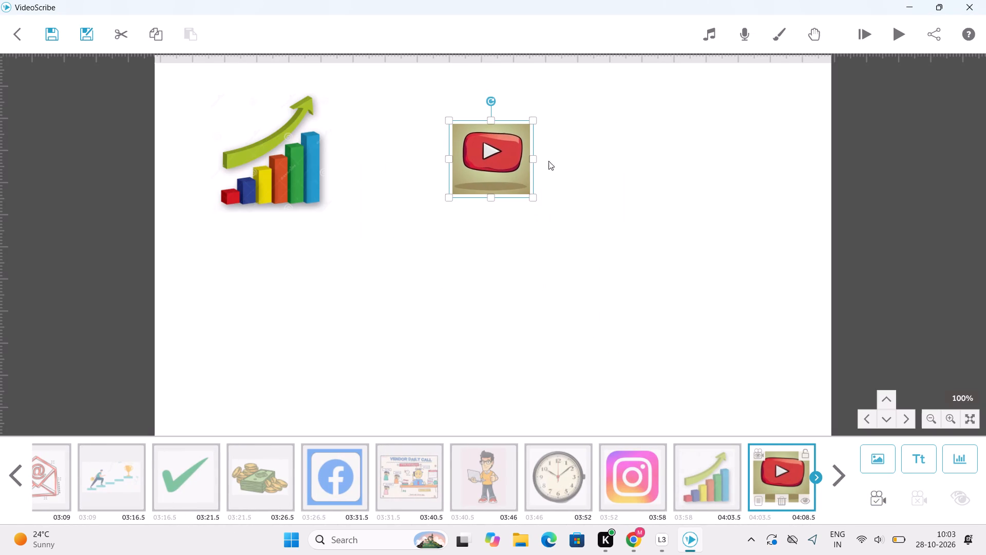
left_click(885, 496)
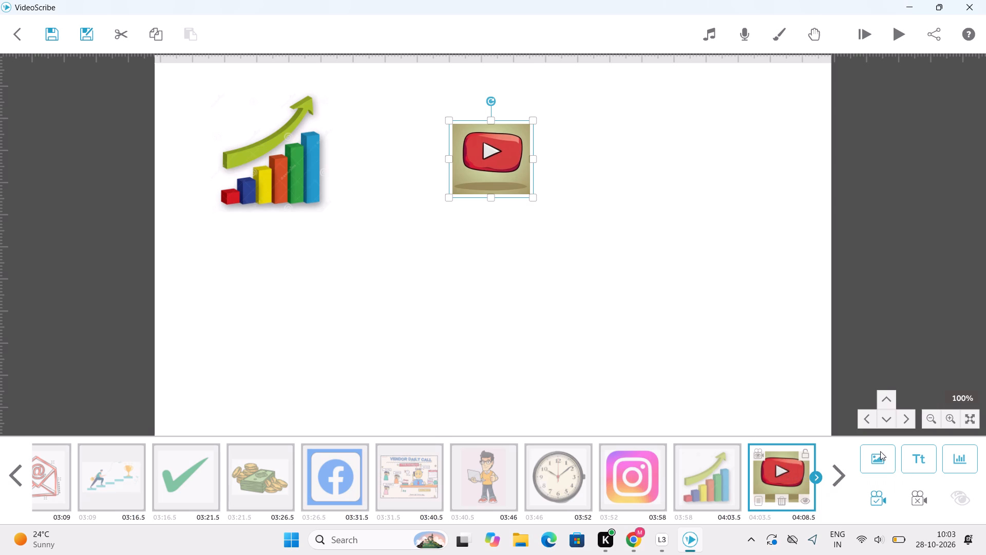
Add the cash and coins image, place it to the right of the red play button, and set its camera position.
left_click(880, 451)
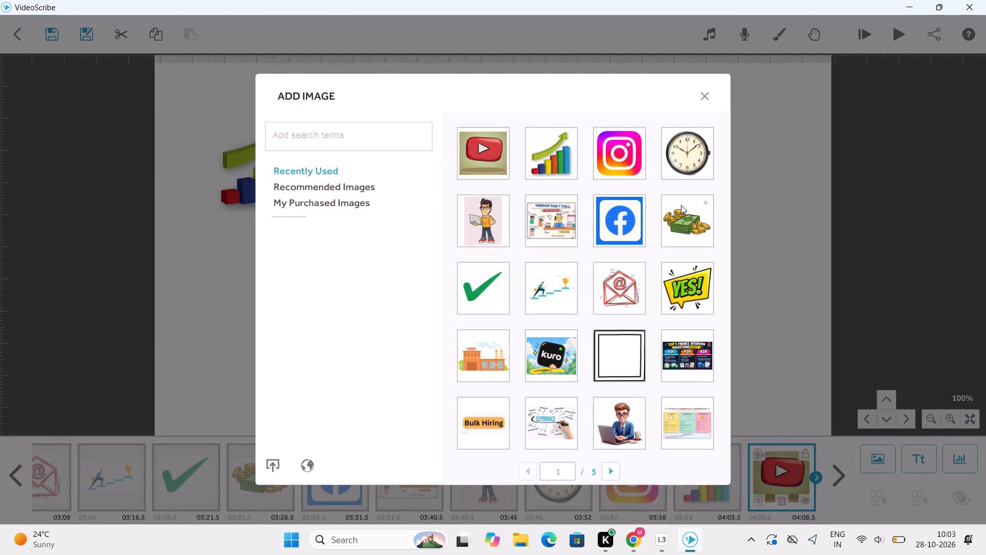
left_click(679, 217)
left_click_drag(615, 264, 776, 198)
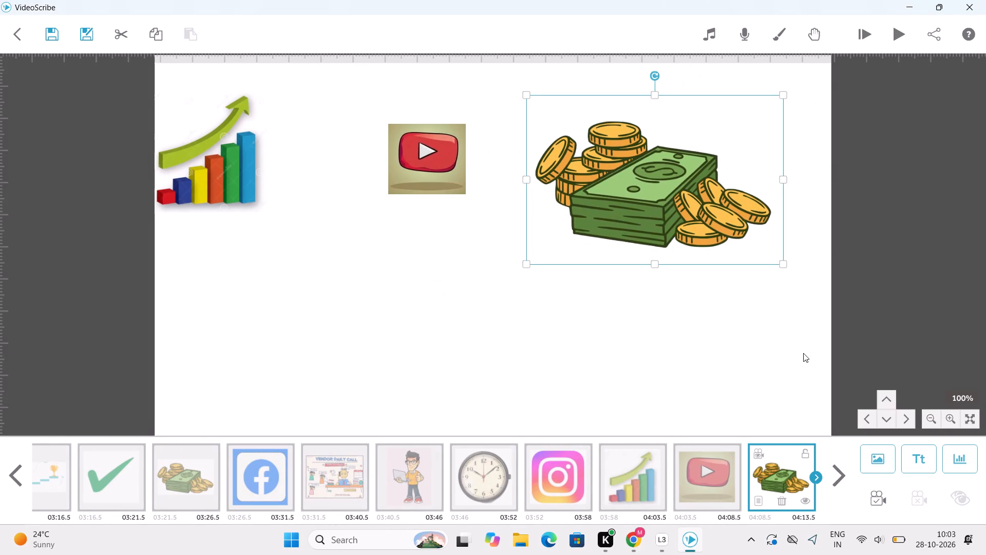
left_click(874, 496)
Add the kuro image, shrink it, place it below and between the growth chart and YouTube play button, and set its camera position.
left_click(876, 468)
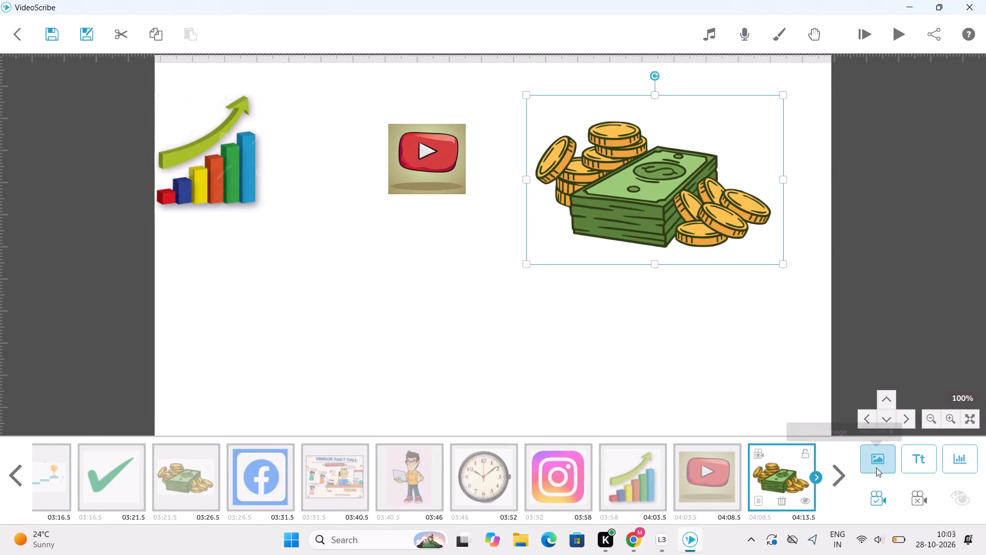
left_click(543, 362)
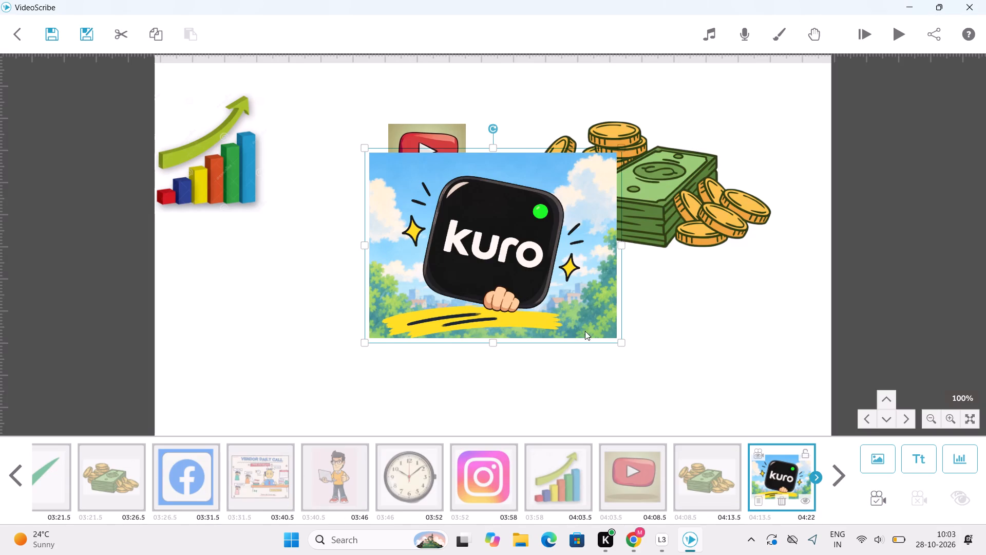
left_click_drag(620, 342, 568, 302)
left_click_drag(522, 295, 344, 395)
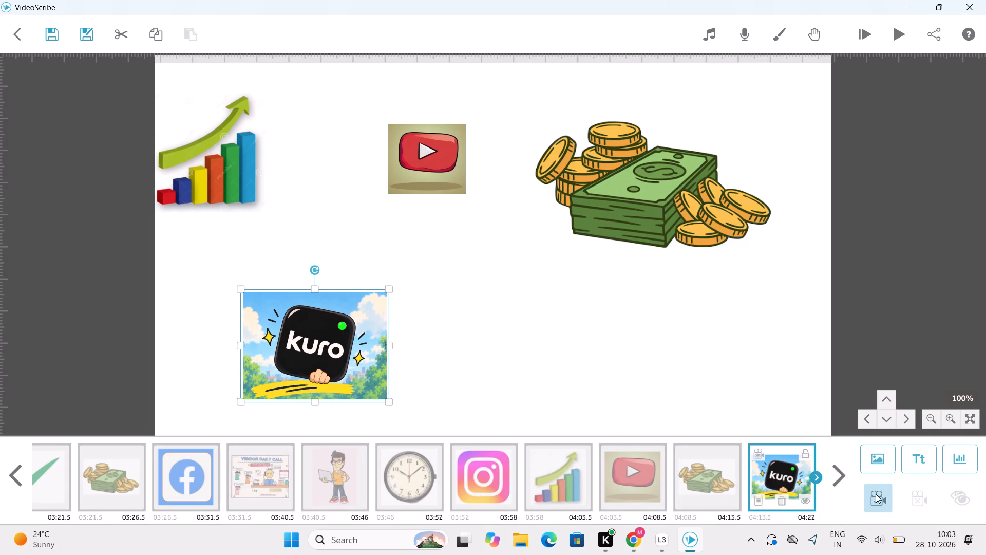
left_click(879, 488)
Add the factory image and place it to the right of the kuro image, below the cash and coins.
left_click(879, 464)
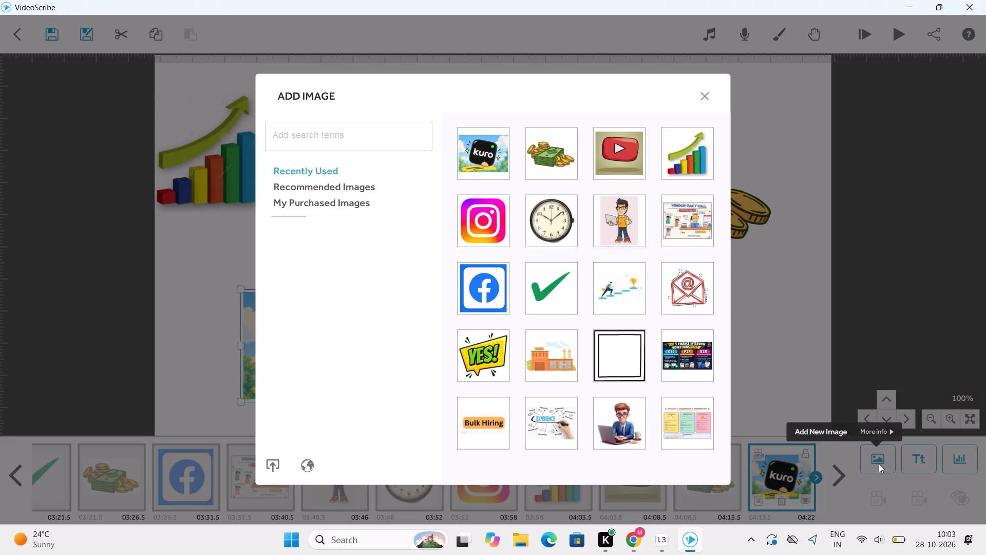
left_click(538, 374)
left_click_drag(606, 309, 728, 399)
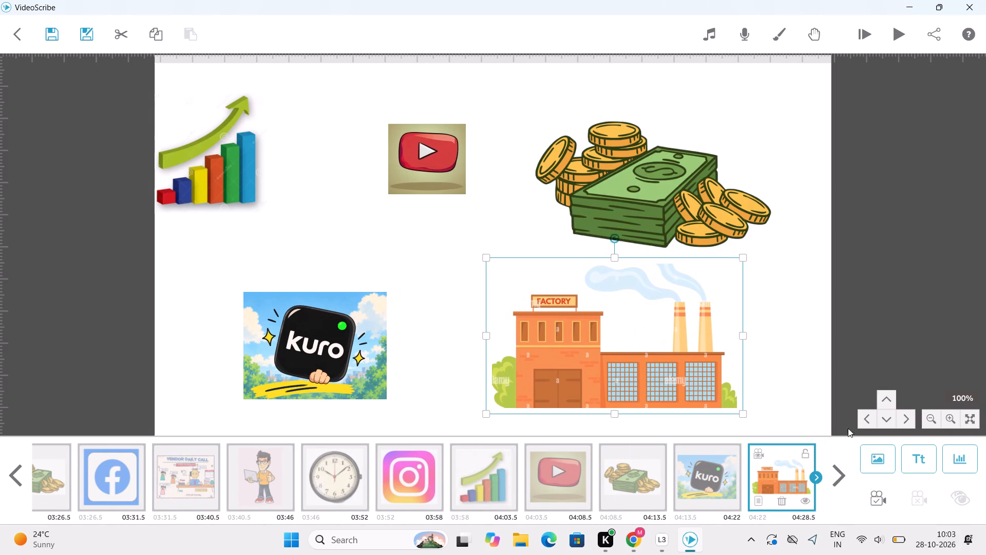
Add the YES! speech bubble image in the empty canvas area below, shrink it, place it toward the upper left, and set its camera position.
triple_click(891, 402)
left_click(891, 402)
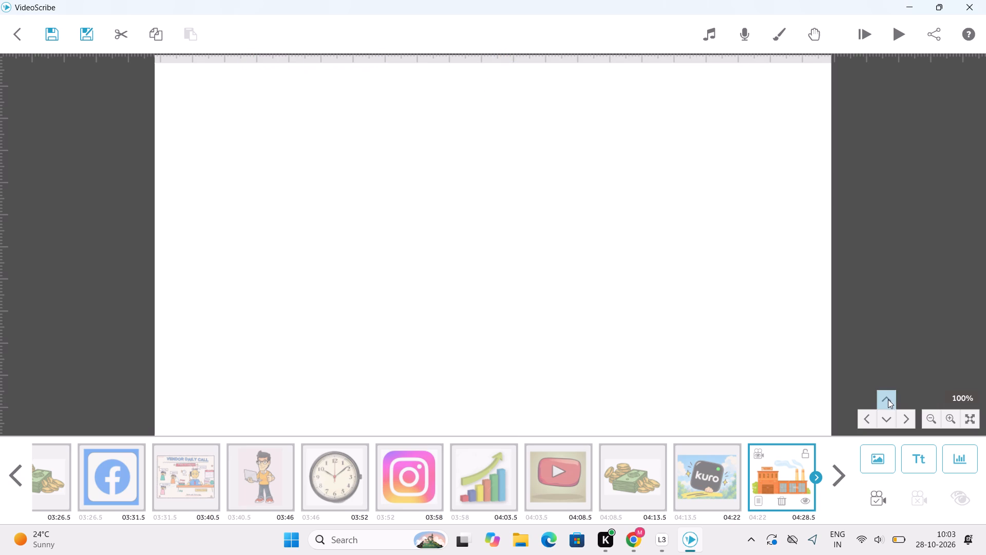
double_click(888, 399)
left_click(876, 457)
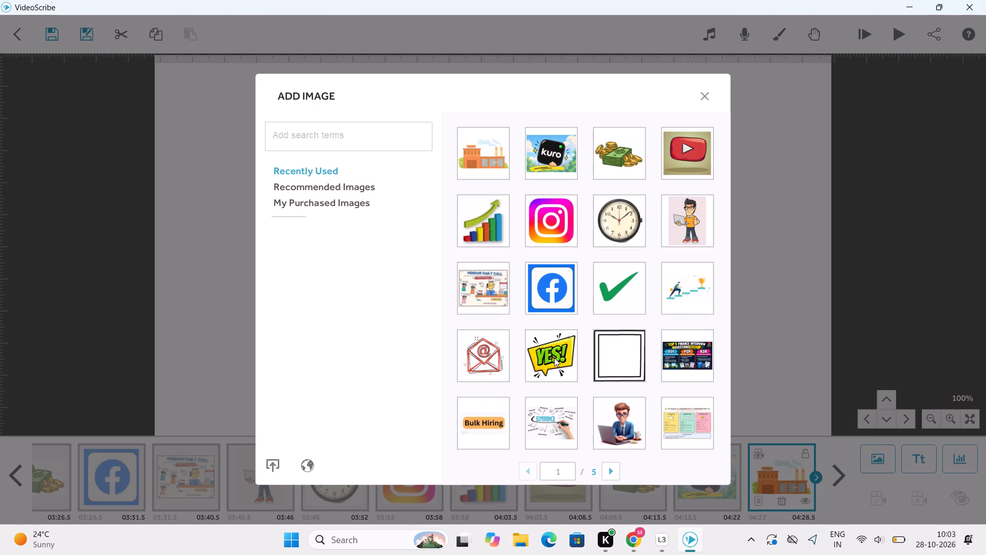
left_click(554, 358)
left_click_drag(621, 372, 568, 330)
left_click_drag(529, 307, 307, 271)
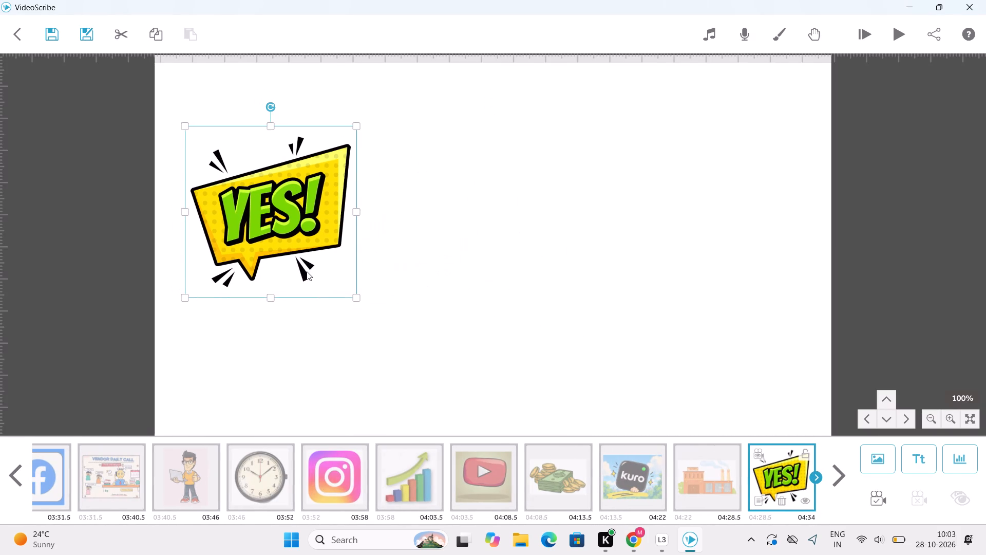
left_click(870, 492)
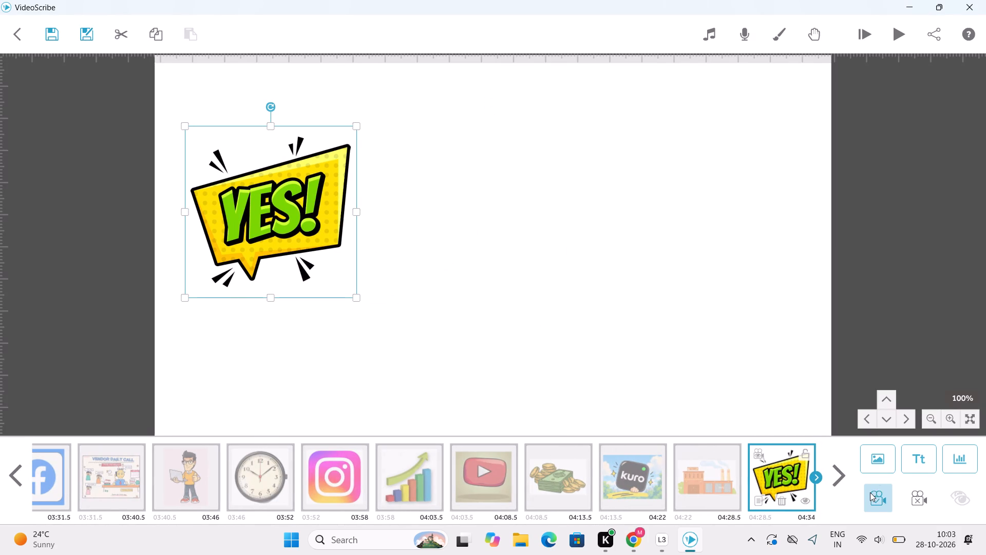
Add the Facebook logo image and place it to the right of the YES! speech bubble.
left_click(871, 465)
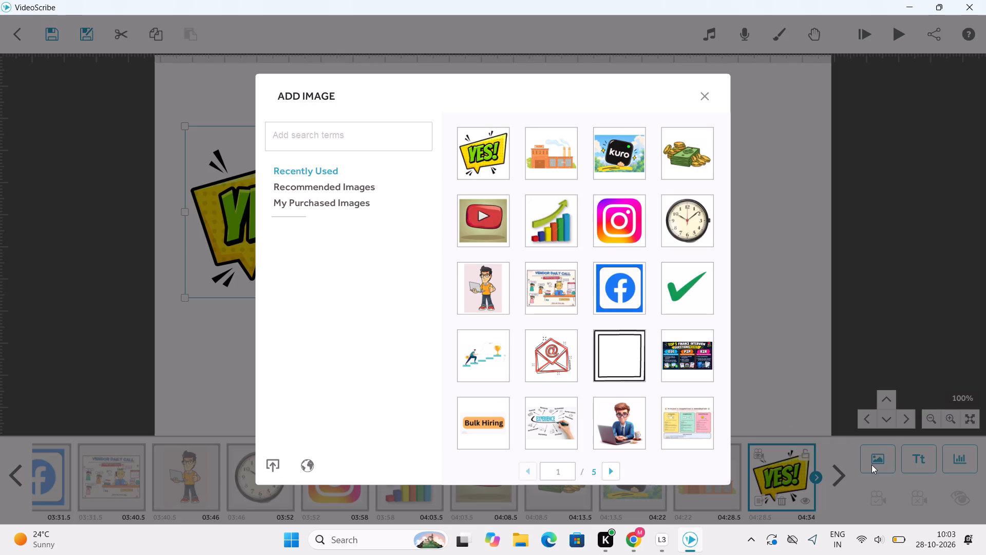
left_click(624, 303)
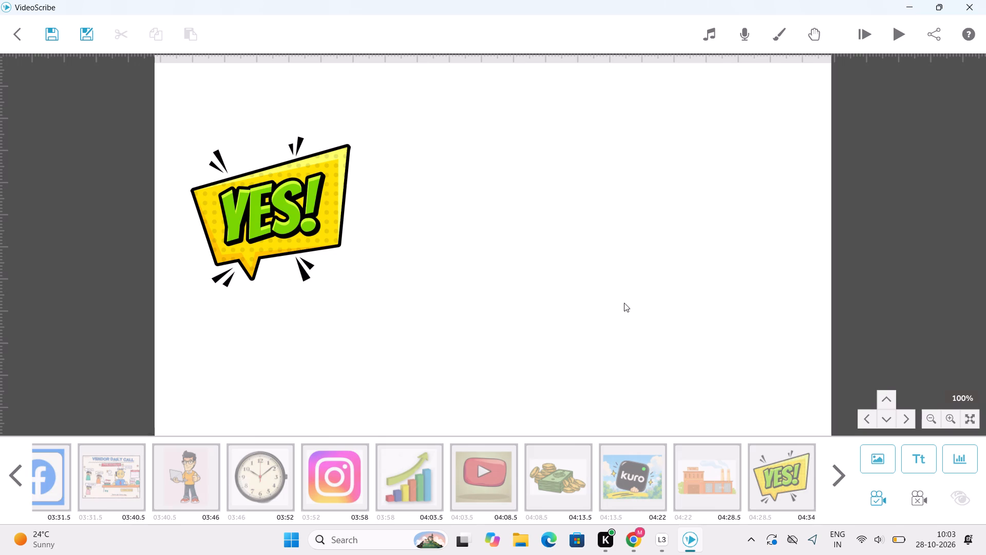
left_click_drag(585, 340, 708, 356)
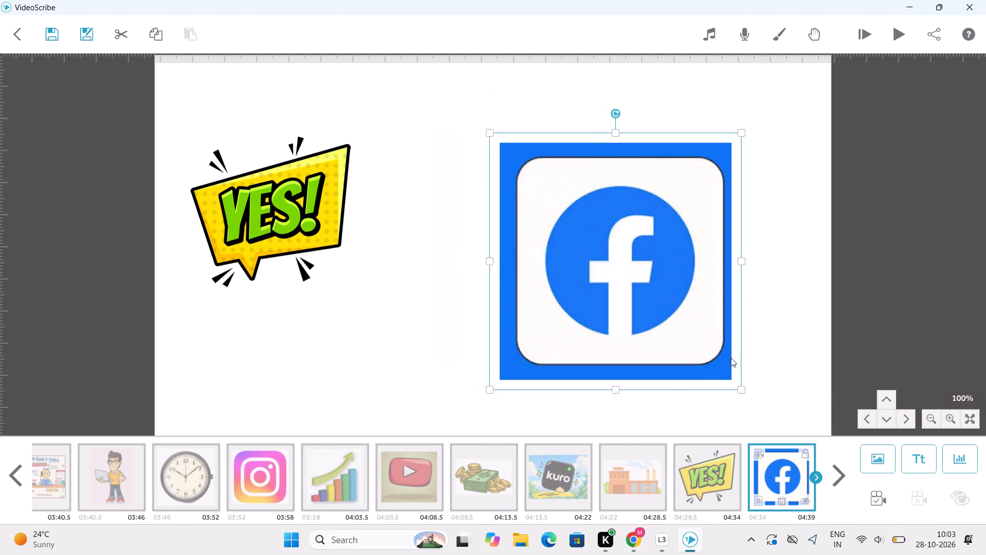
Add the image of the man climbing steps to a trophy in the empty area below, place it toward the upper left, and set its camera position.
triple_click(888, 397)
left_click_drag(888, 397, 888, 398)
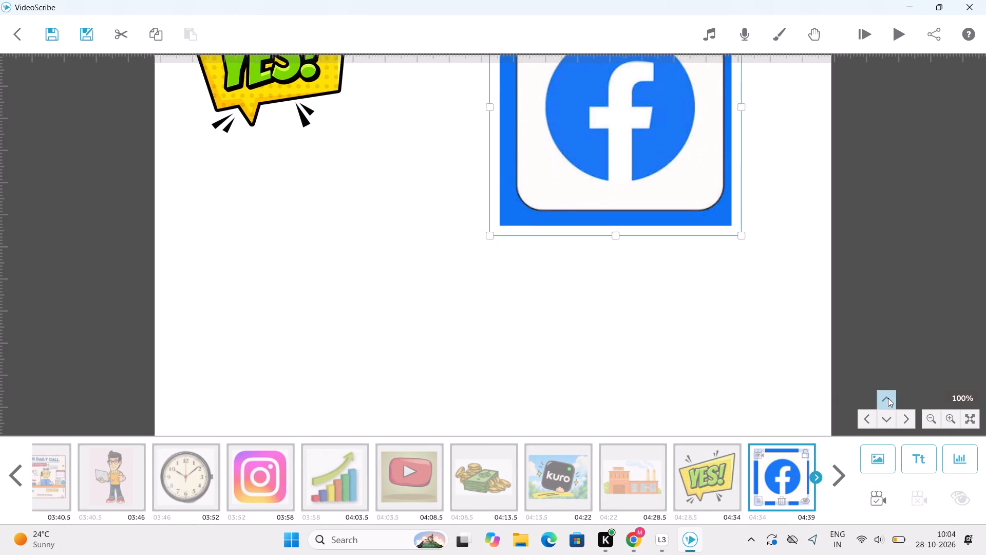
left_click_drag(888, 398, 883, 399)
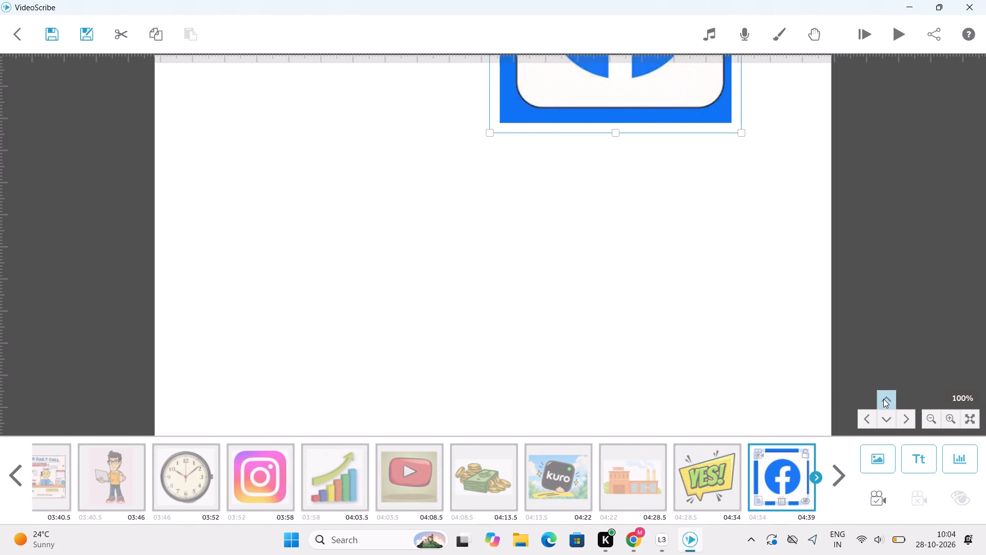
left_click_drag(883, 399, 883, 399)
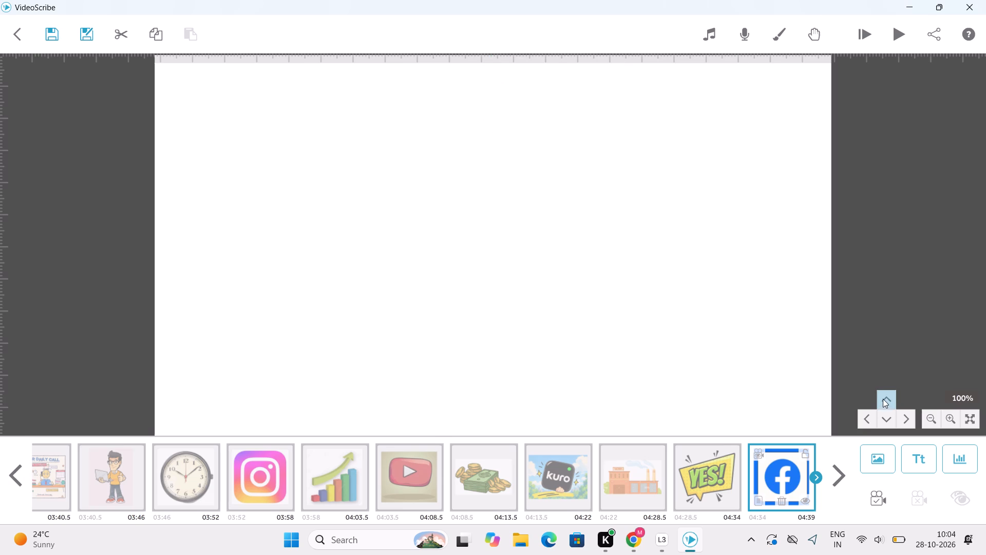
left_click(880, 454)
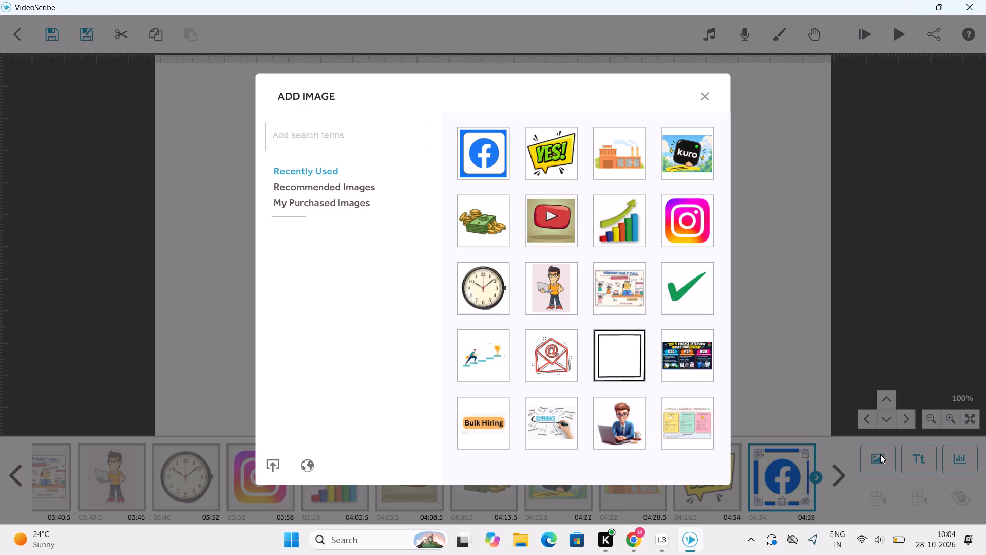
left_click(491, 366)
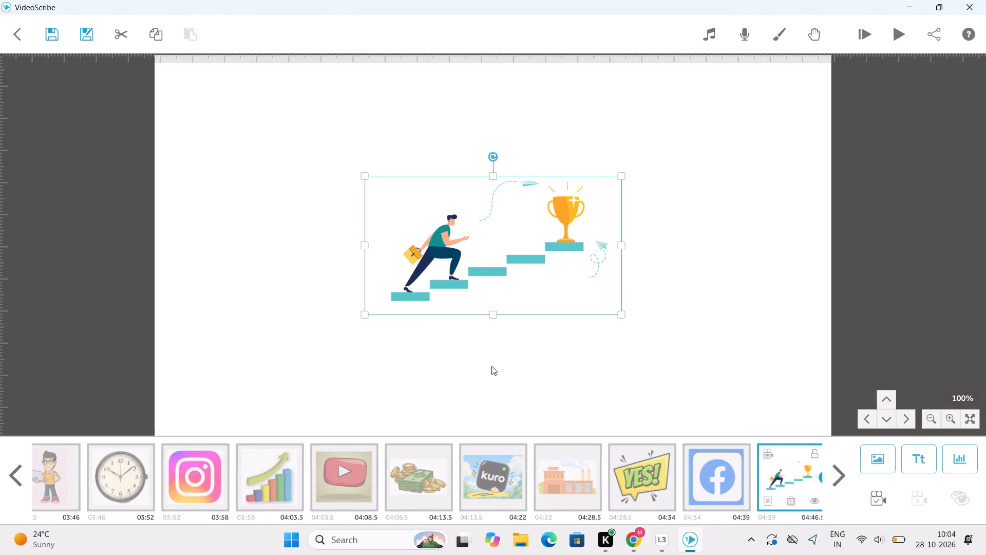
left_click_drag(509, 265, 392, 209)
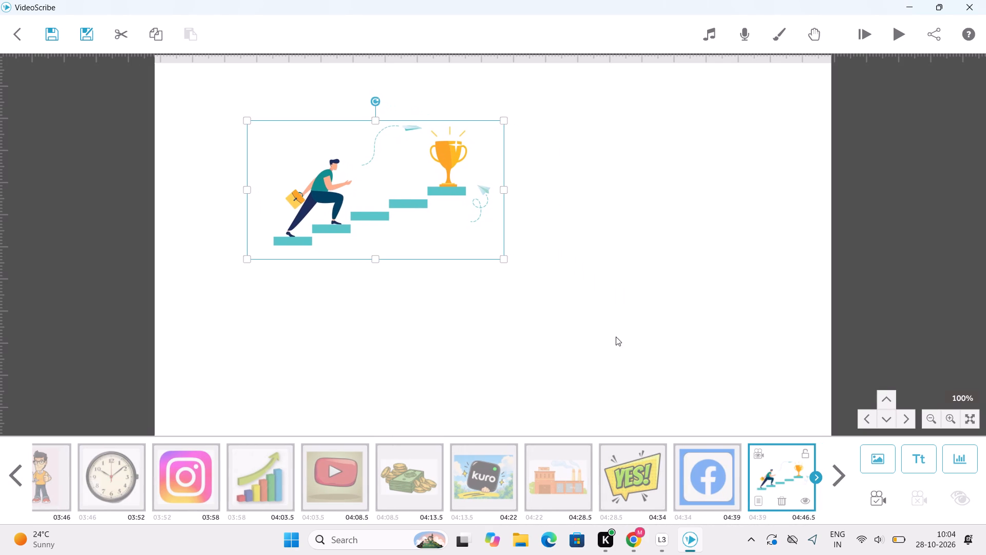
left_click(887, 503)
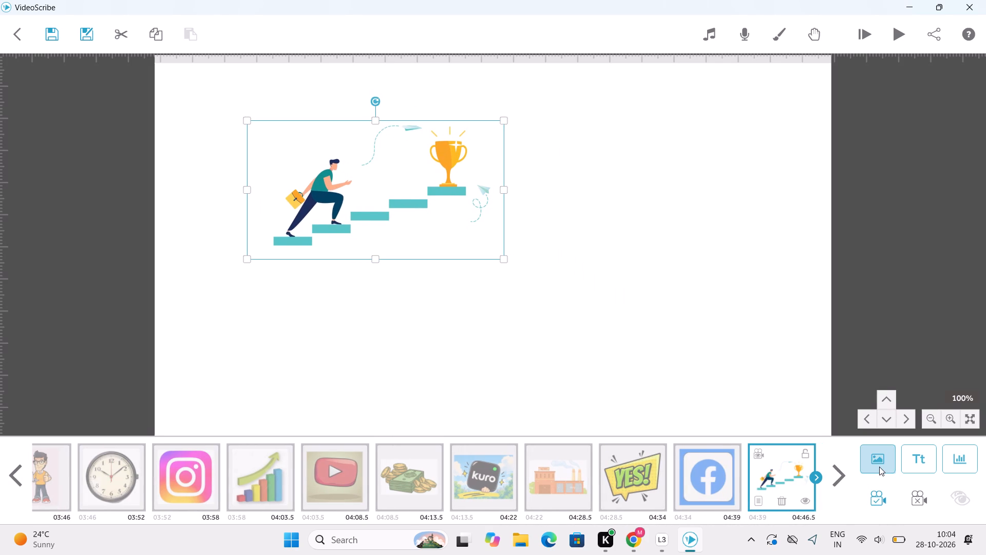
Add the image of the man in a blue suit with a laptop, shrink it, and place it to the lower right of the trophy image.
left_click(879, 467)
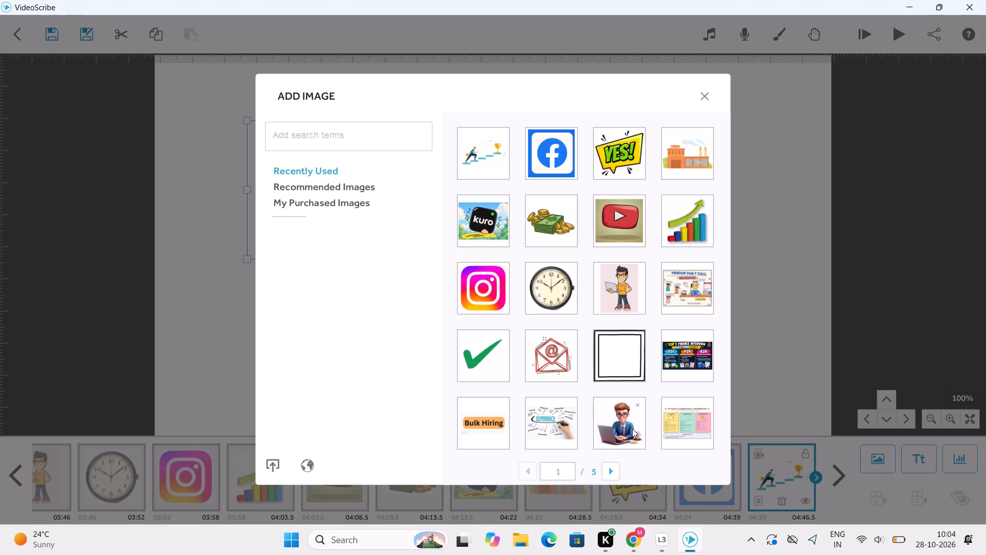
left_click(631, 429)
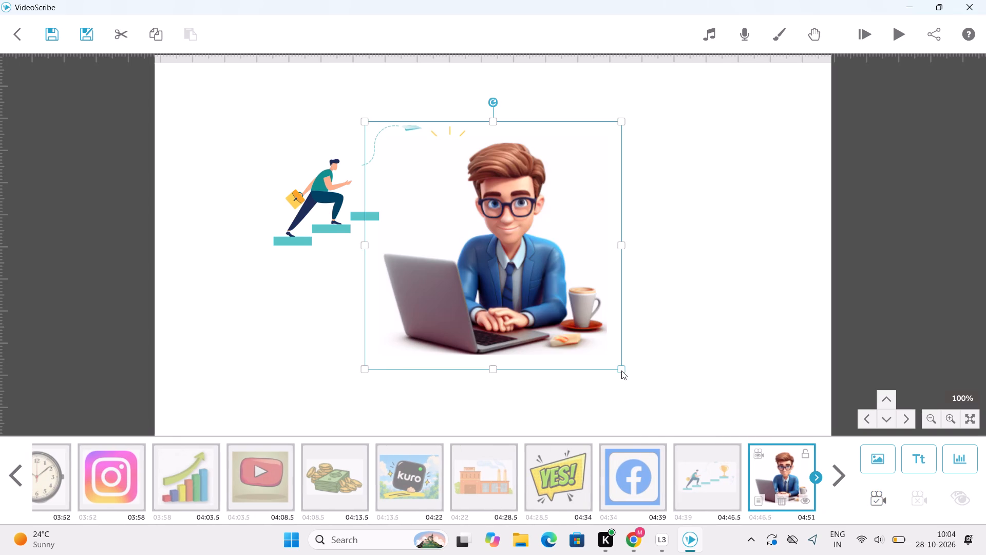
left_click_drag(621, 371, 576, 326)
left_click_drag(538, 311, 703, 366)
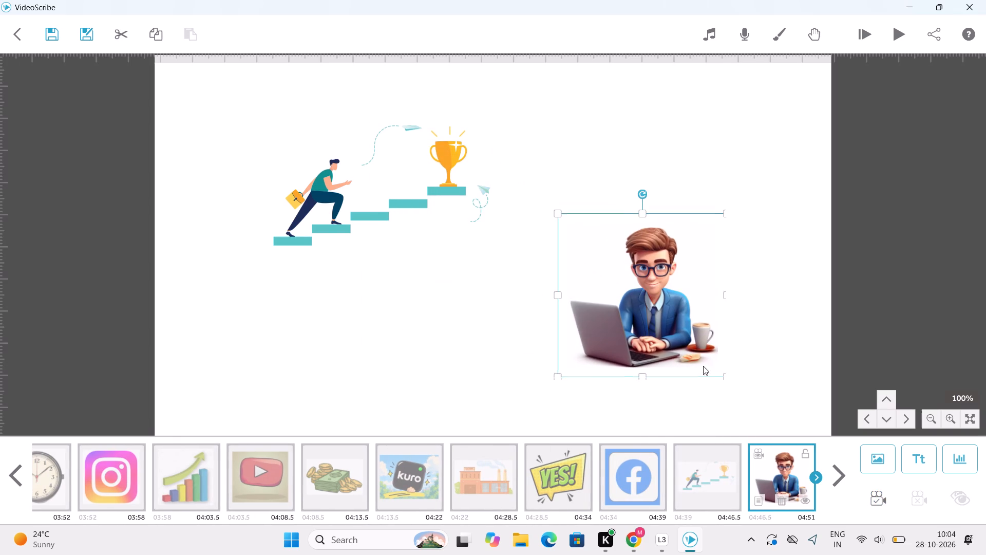
left_click_drag(703, 366, 741, 396)
Add the blue bank building image in an empty area below the laptop man, shrink it, and place it near the view's centre.
double_click(893, 401)
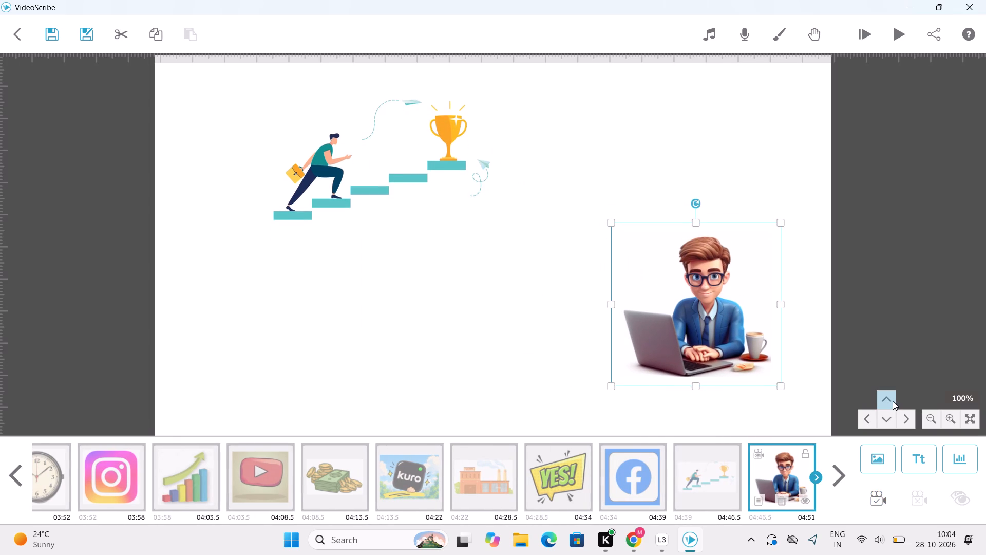
left_click_drag(893, 401, 892, 402)
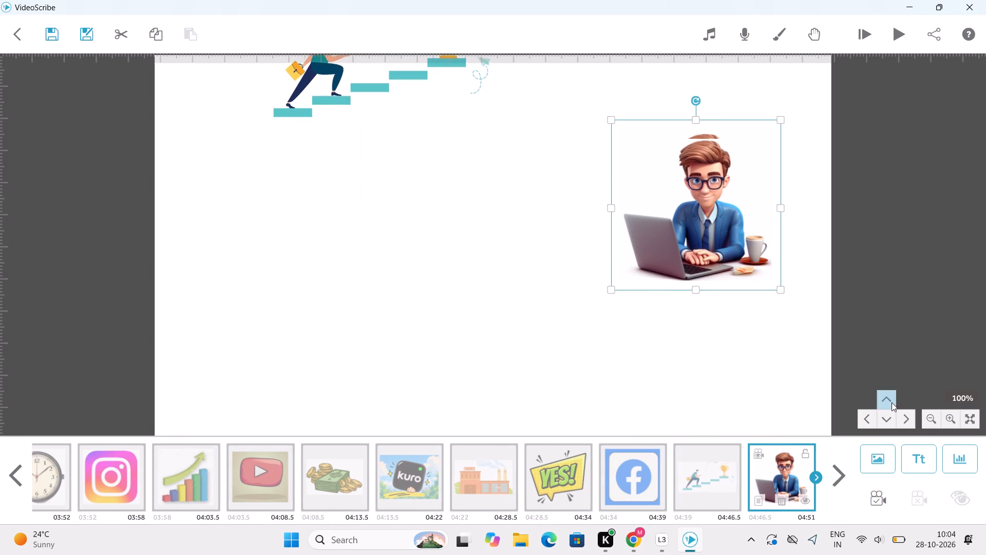
left_click_drag(892, 402, 889, 400)
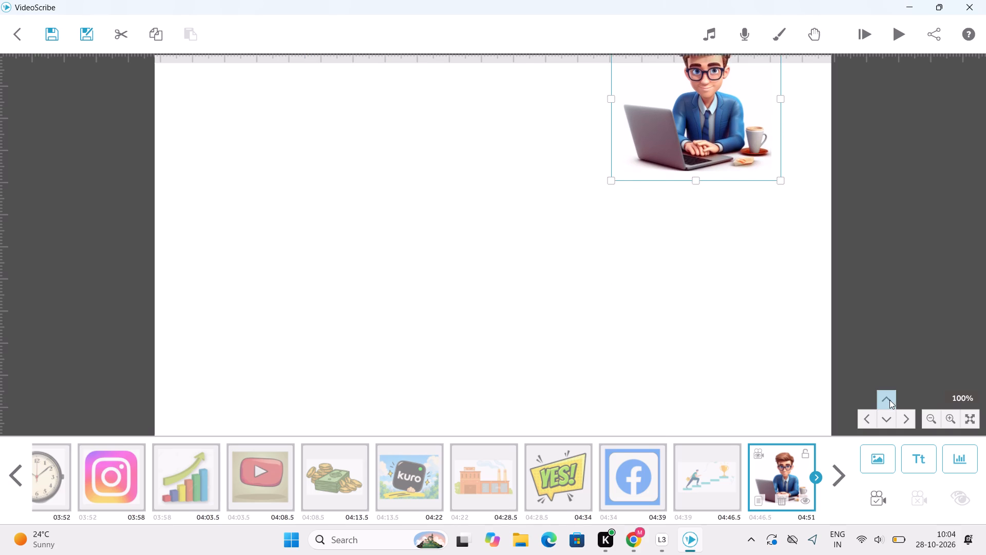
left_click_drag(889, 400, 887, 397)
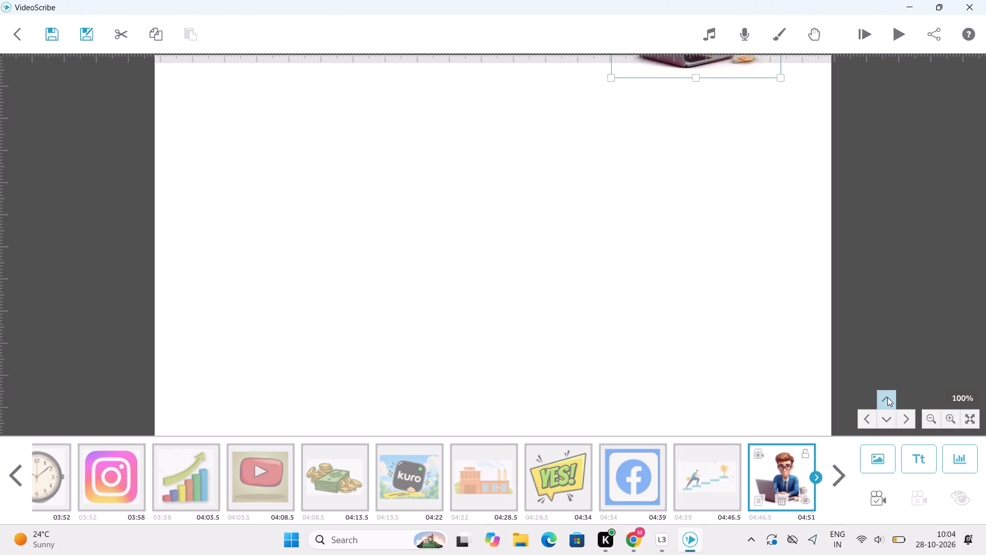
left_click_drag(887, 397, 886, 395)
left_click(879, 466)
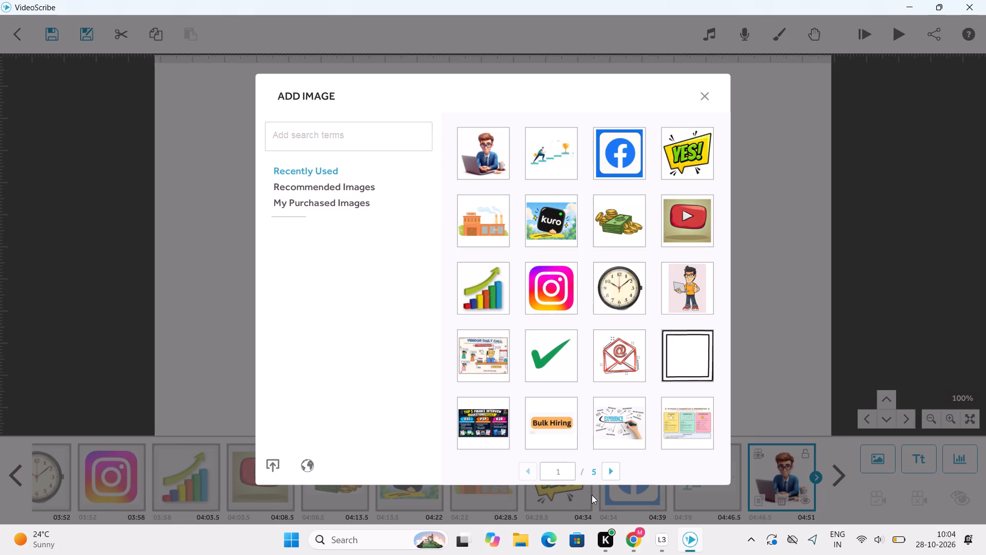
left_click(608, 476)
left_click(608, 476)
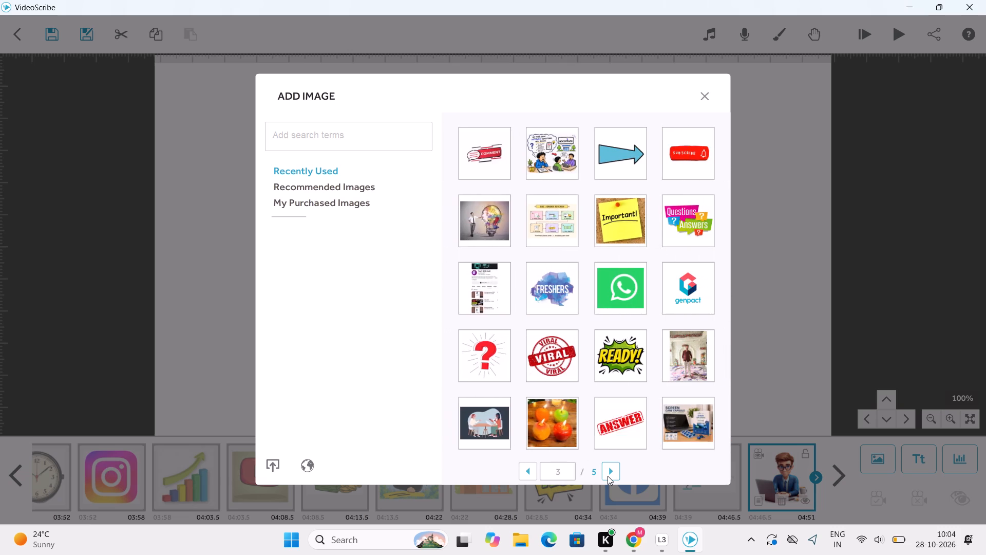
left_click(557, 432)
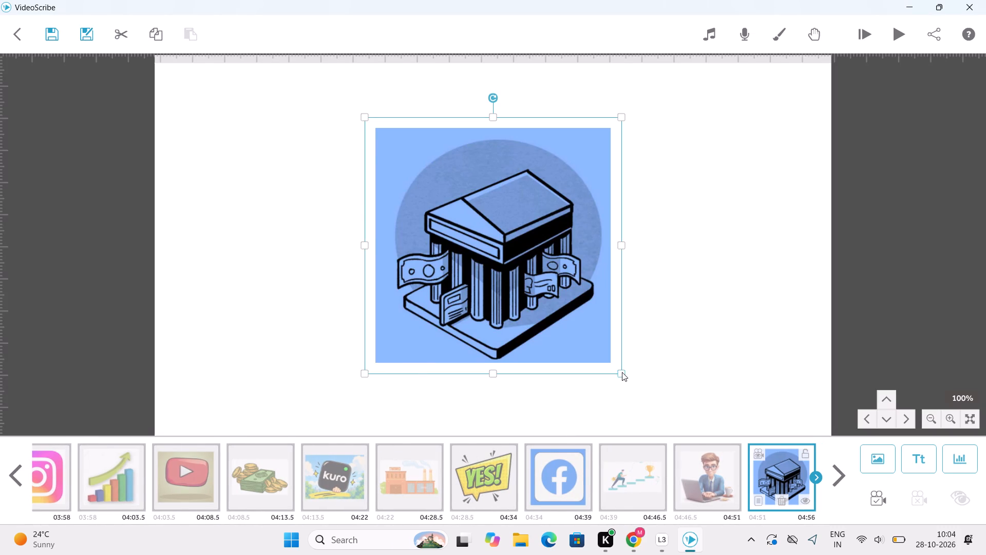
left_click_drag(622, 372, 562, 312)
left_click_drag(547, 306, 553, 321)
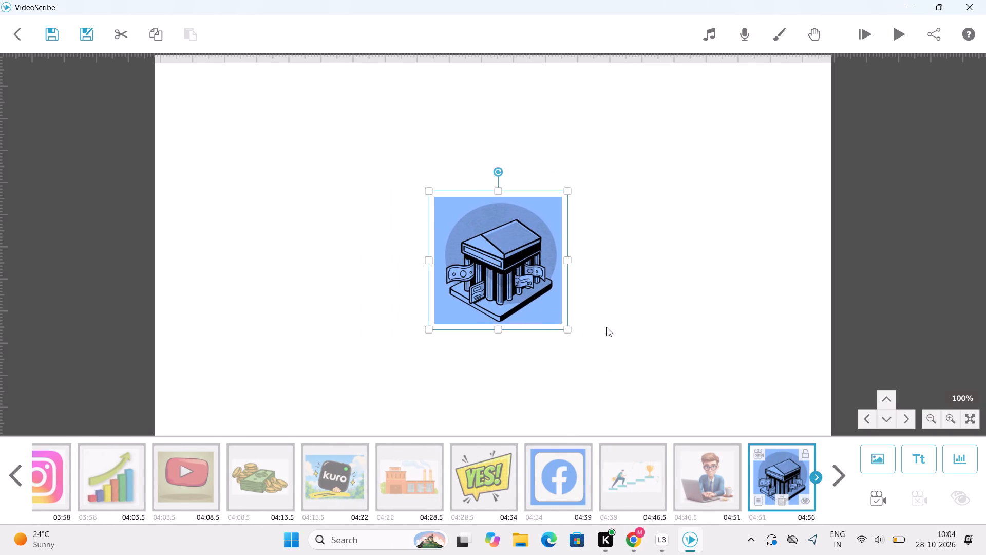
Set the bank image's animate time to 1.0 s and shorten its pause and transition for a 1.5 s total duration.
right_click(796, 477)
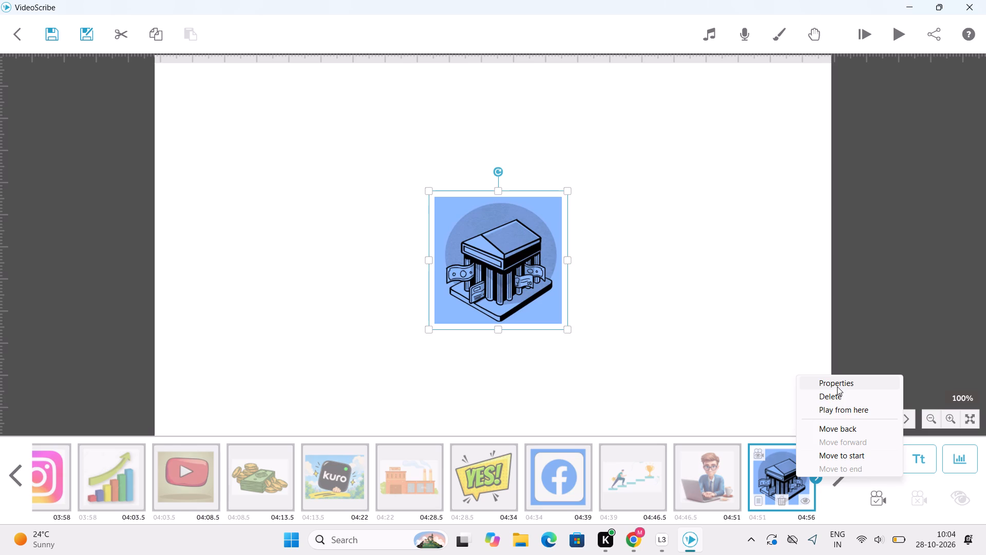
left_click(837, 386)
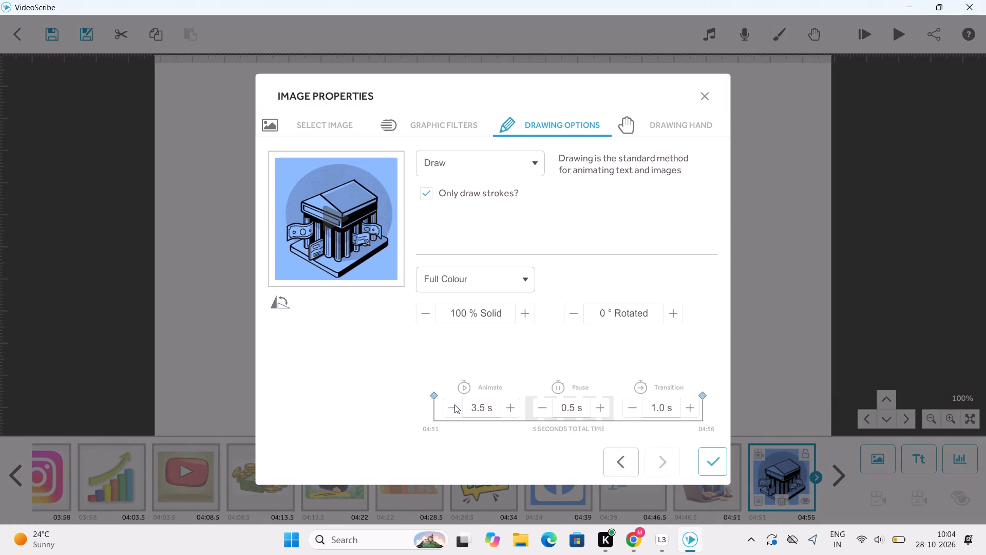
triple_click(454, 404)
double_click(454, 404)
left_click(543, 411)
left_click(638, 410)
left_click(720, 464)
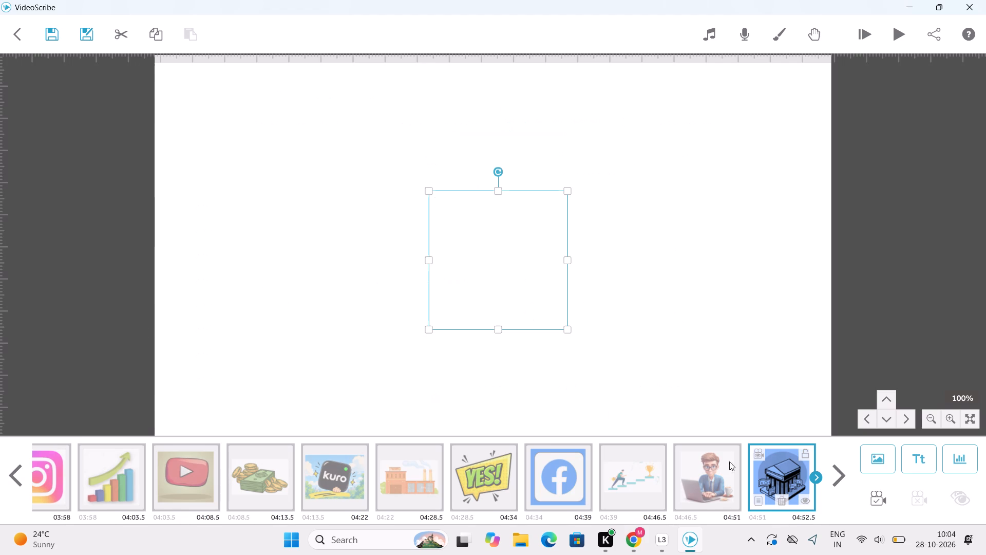
Set the camera position for the bank image.
left_click(875, 509)
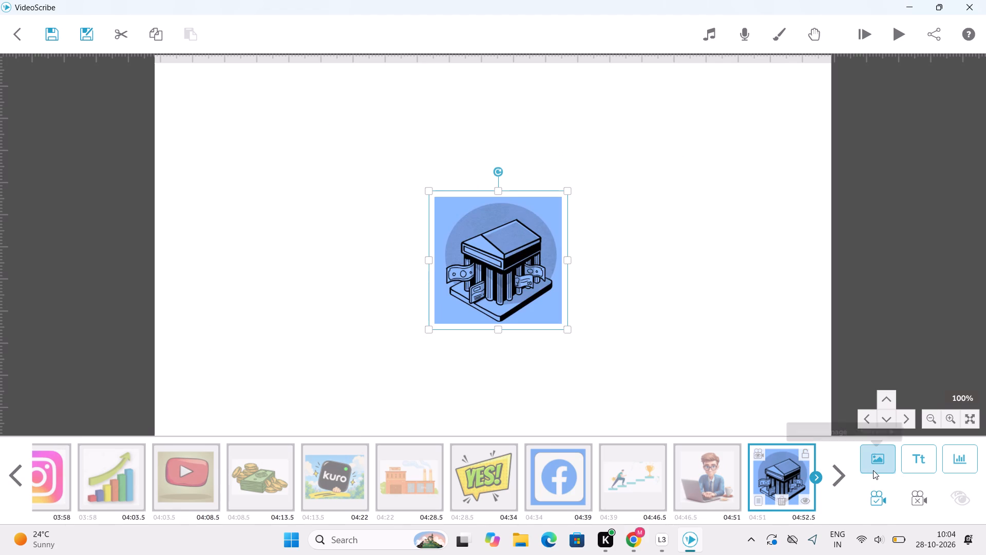
Add the double-line square frame, centre it around the bank image, widen it into a rectangle, and set its camera position.
left_click(873, 470)
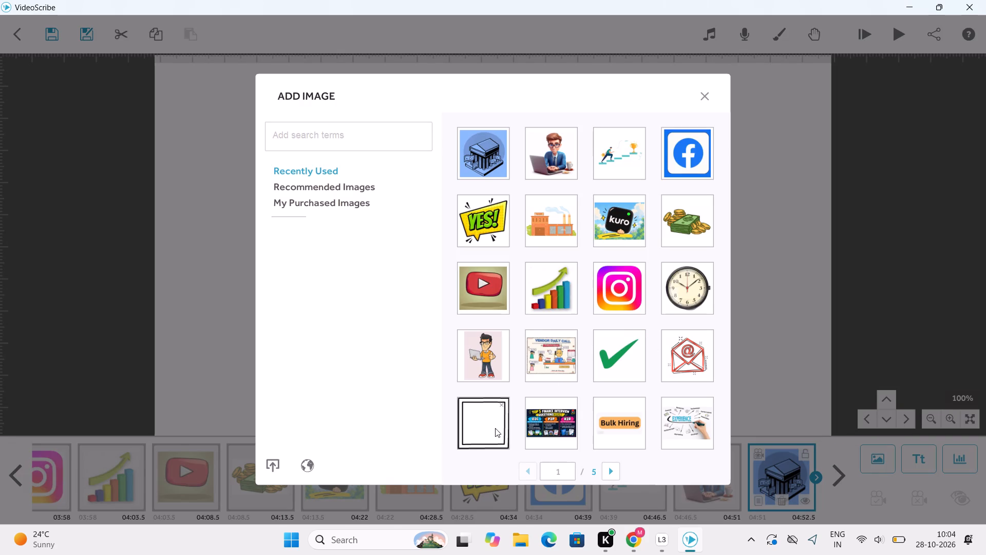
left_click(472, 441)
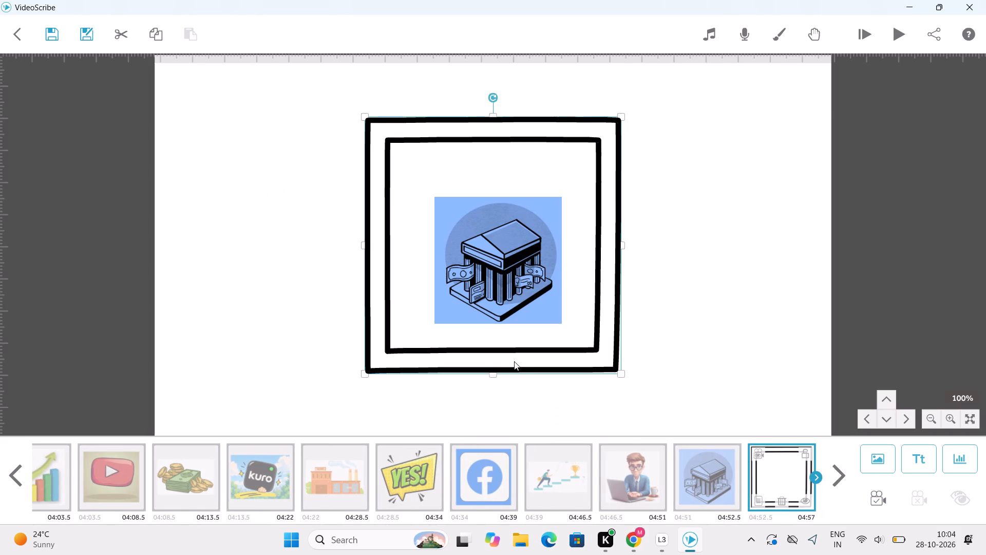
left_click_drag(515, 359, 524, 372)
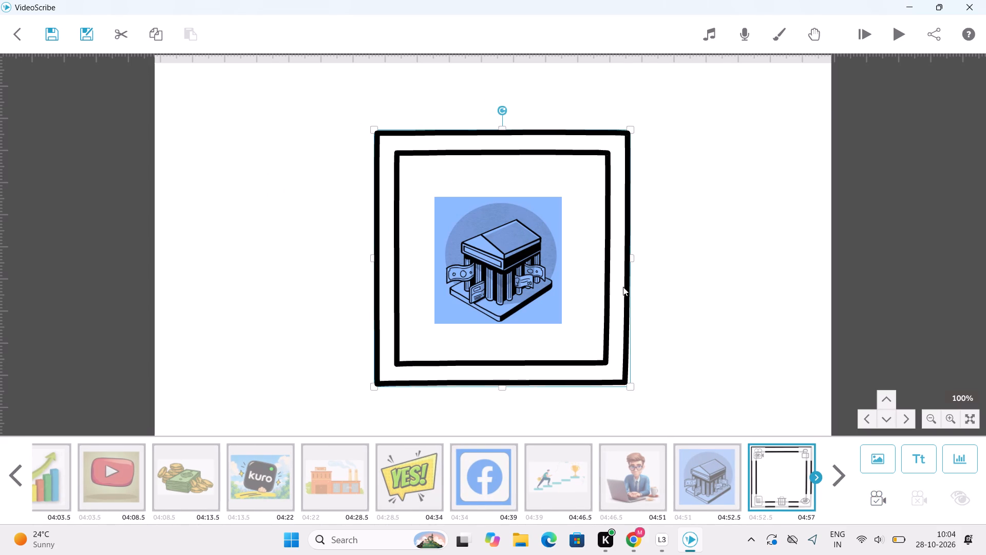
left_click_drag(634, 257, 687, 261)
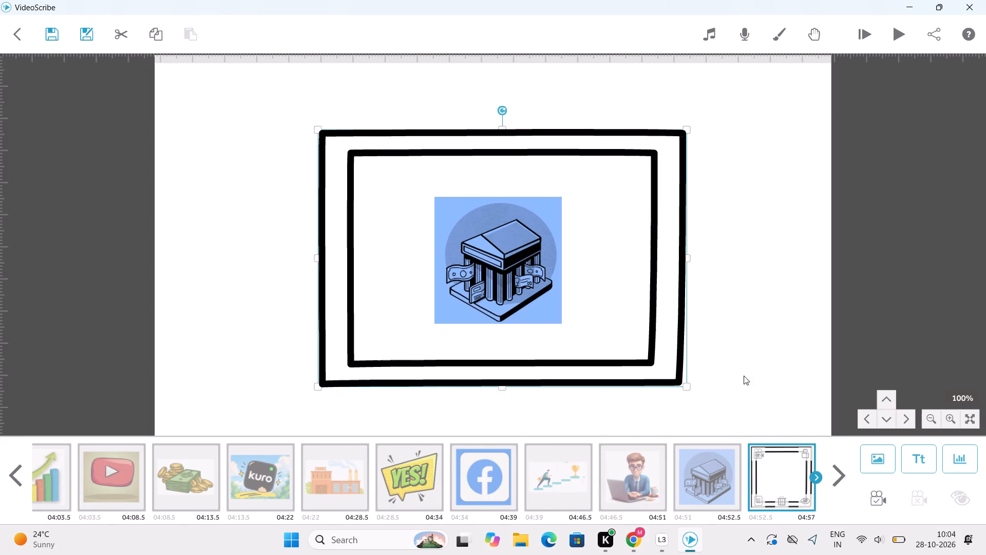
left_click(877, 505)
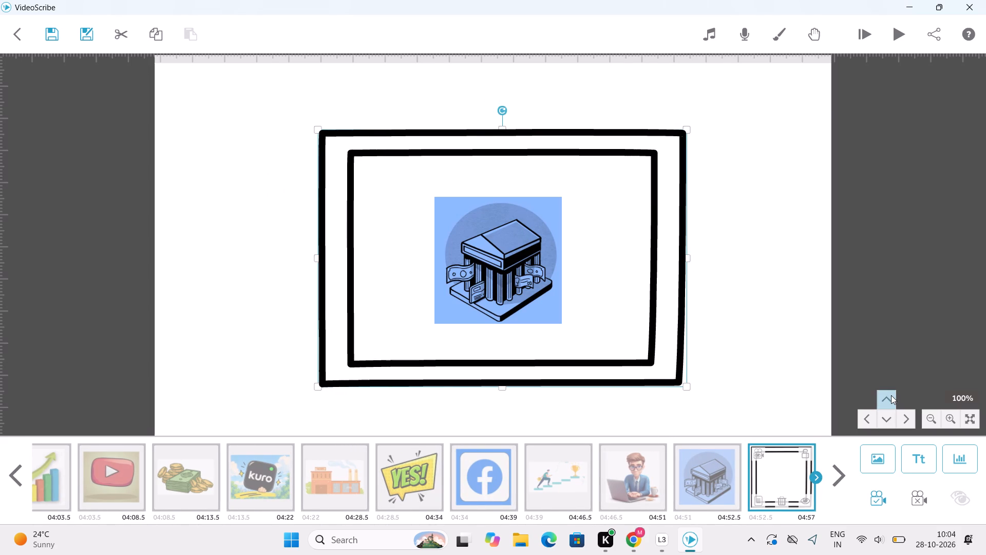
Add the kuro image in an empty area below the frame, shrink it, place it toward the upper left, and set its camera position.
left_click(891, 395)
left_click_drag(891, 395, 892, 396)
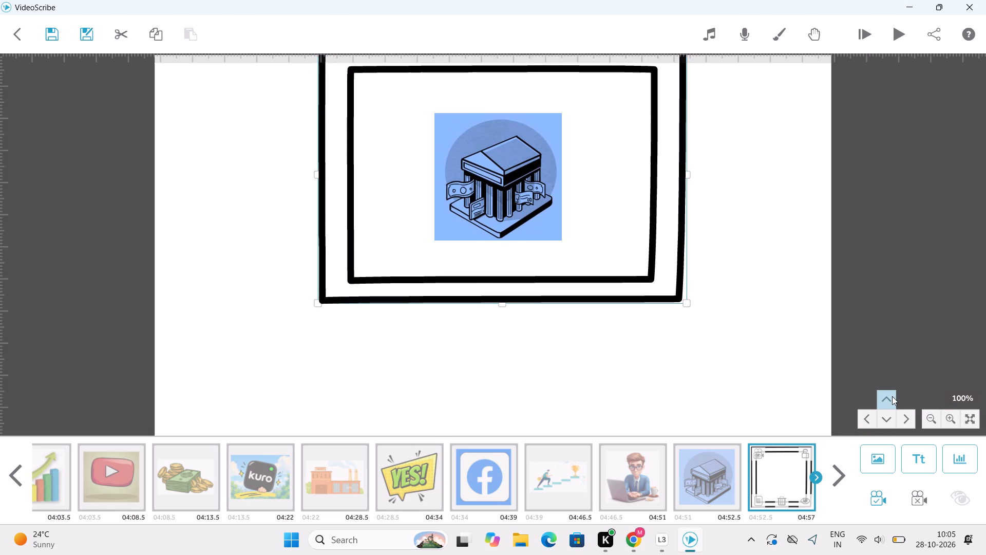
left_click_drag(892, 396, 895, 404)
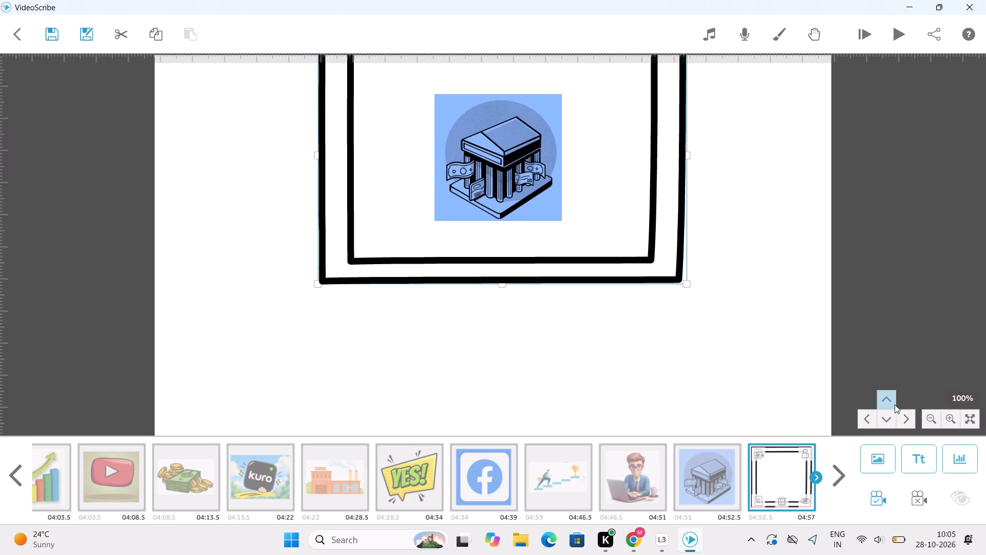
left_click_drag(895, 404, 886, 390)
left_click_drag(886, 390, 886, 394)
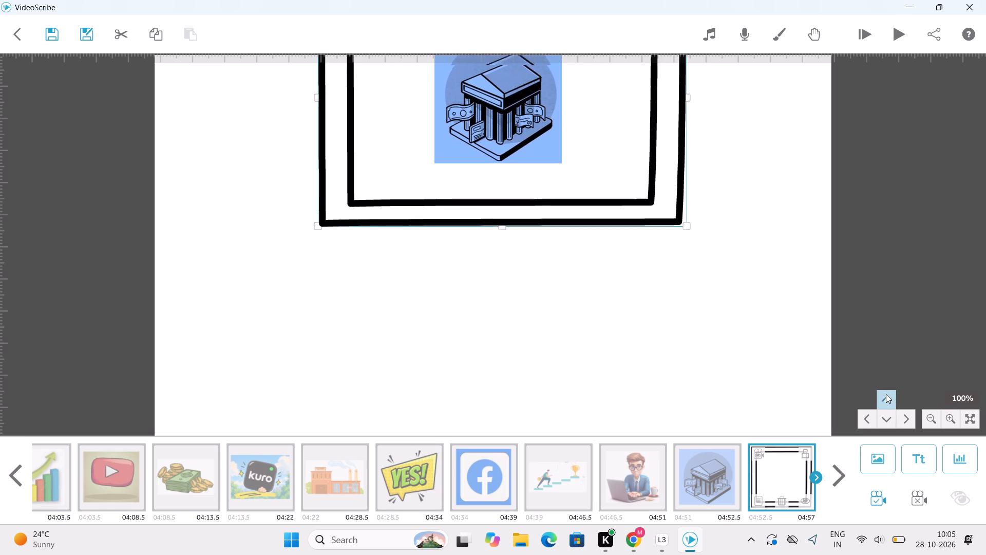
left_click_drag(886, 394, 884, 395)
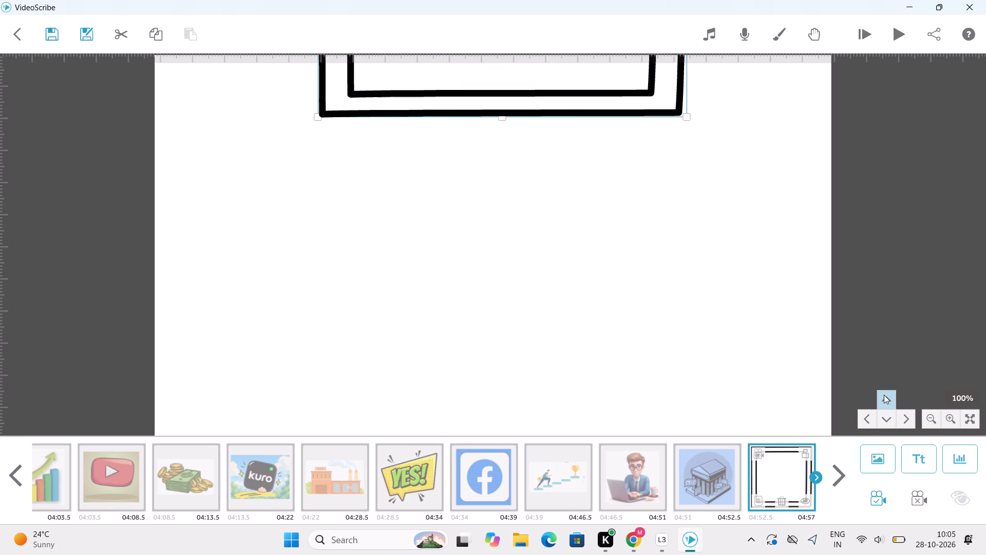
left_click_drag(884, 395, 883, 396)
triple_click(883, 396)
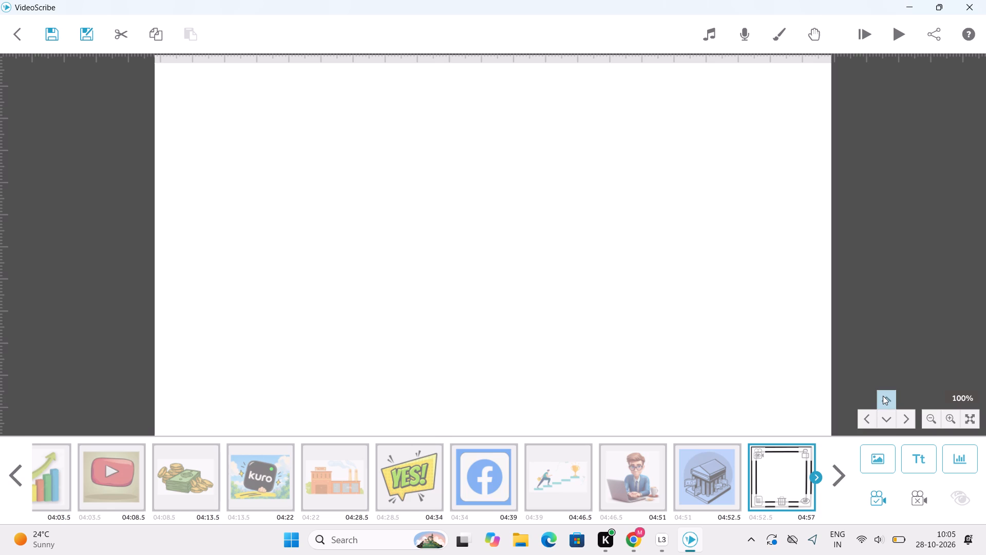
left_click(883, 396)
left_click(881, 455)
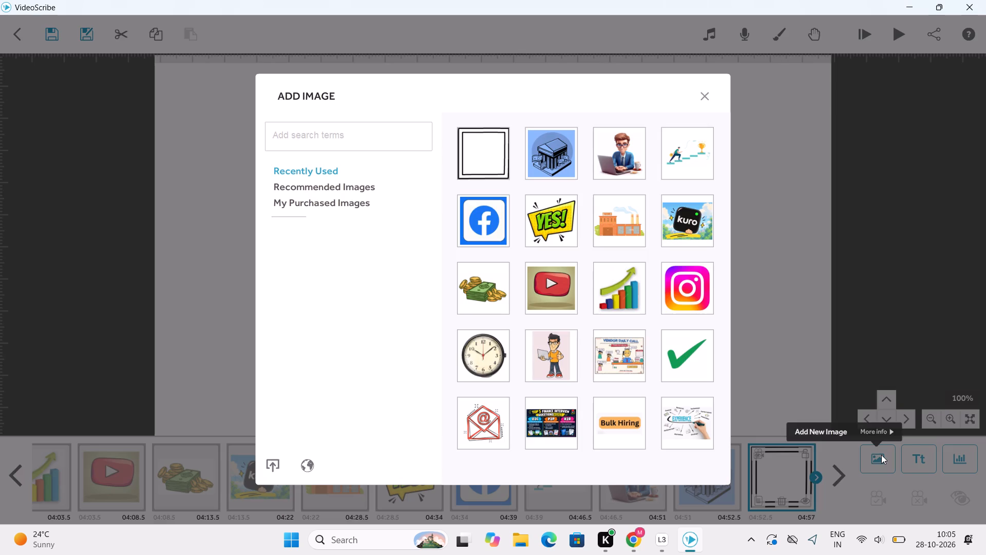
left_click(681, 230)
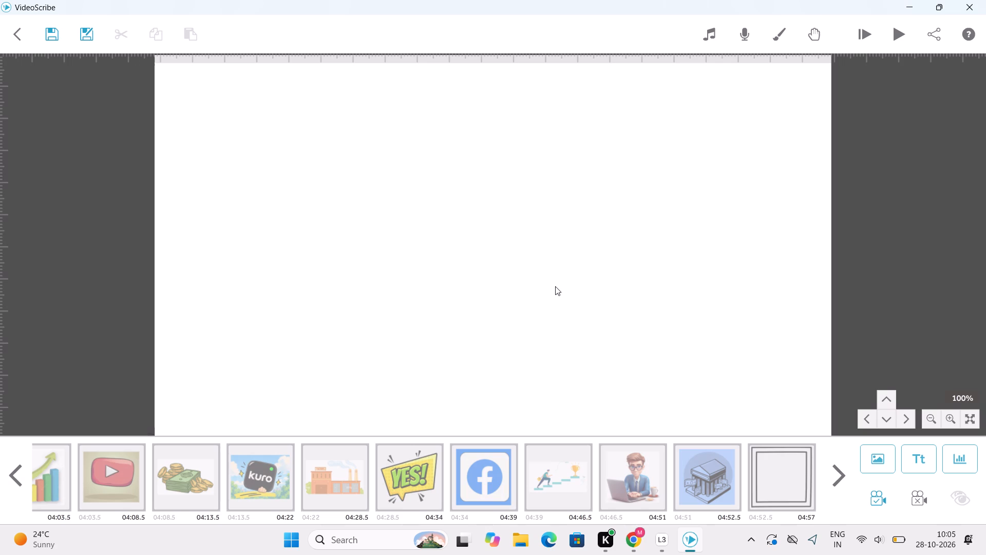
left_click_drag(619, 341, 567, 311)
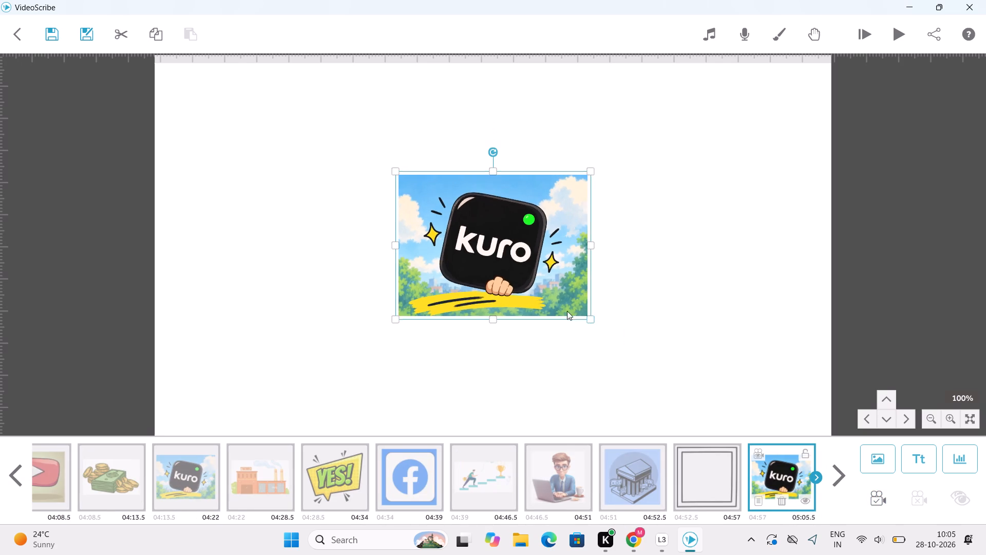
left_click_drag(567, 311, 549, 299)
left_click_drag(523, 288, 336, 211)
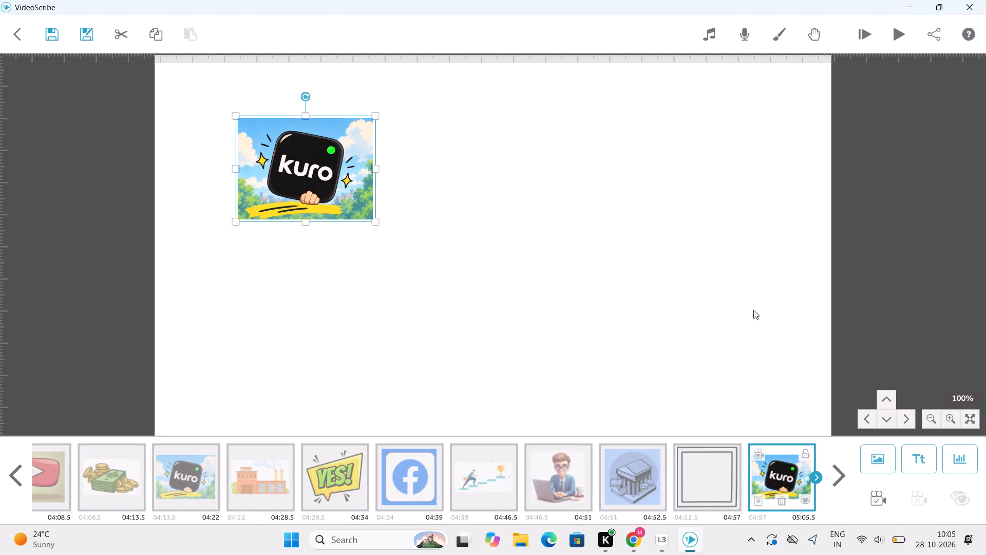
left_click(871, 501)
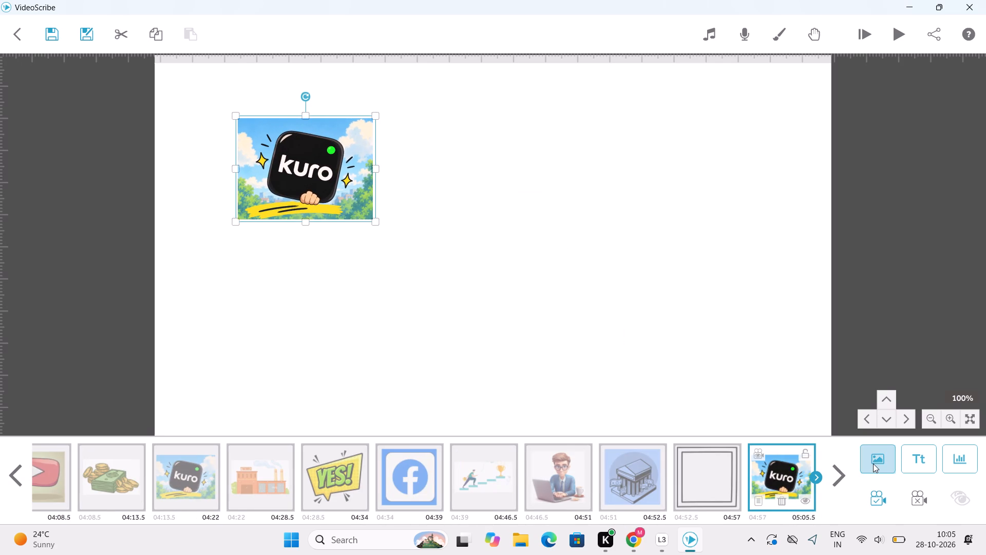
Add the clock image, shrink it, place it directly below the kuro image, and set its camera position.
left_click(873, 464)
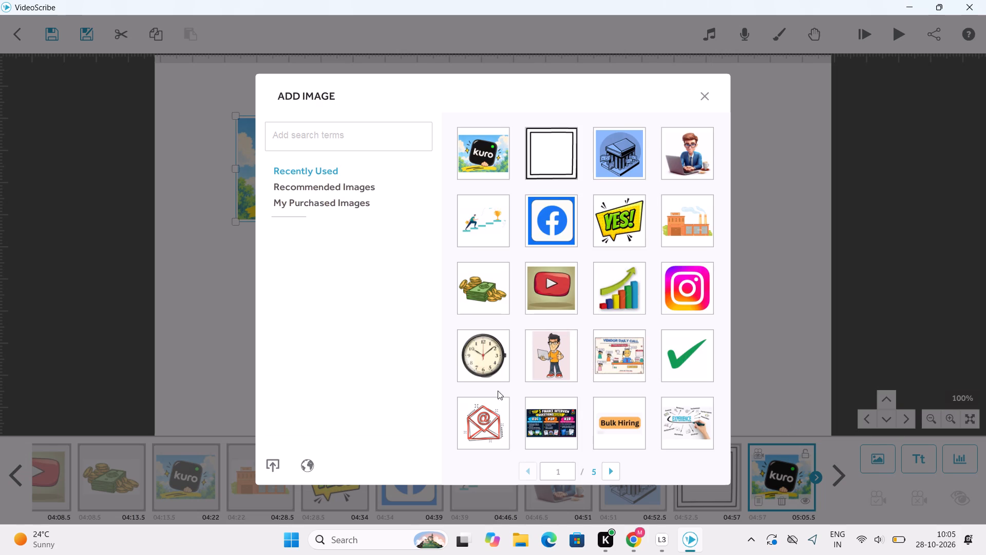
left_click(487, 369)
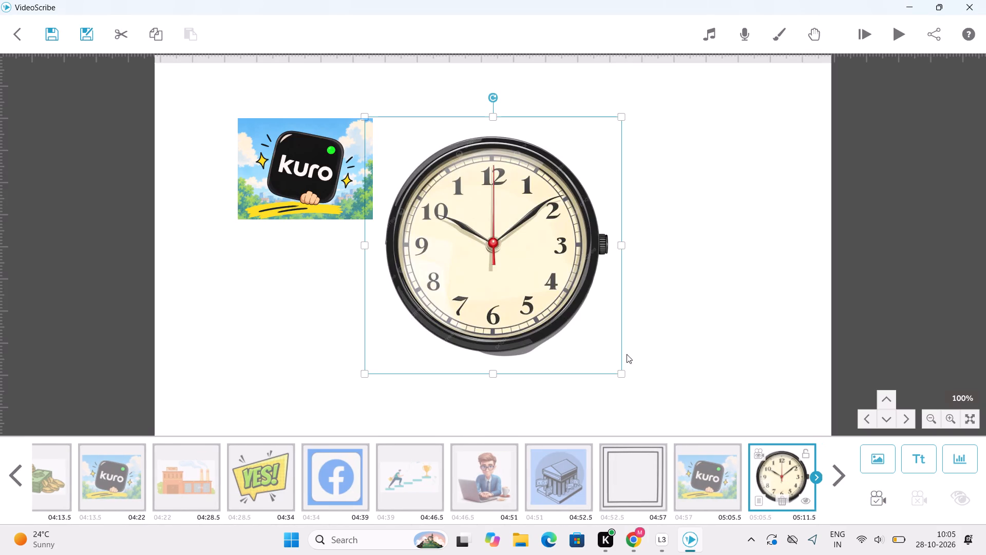
left_click_drag(621, 372, 557, 294)
left_click_drag(547, 292, 367, 369)
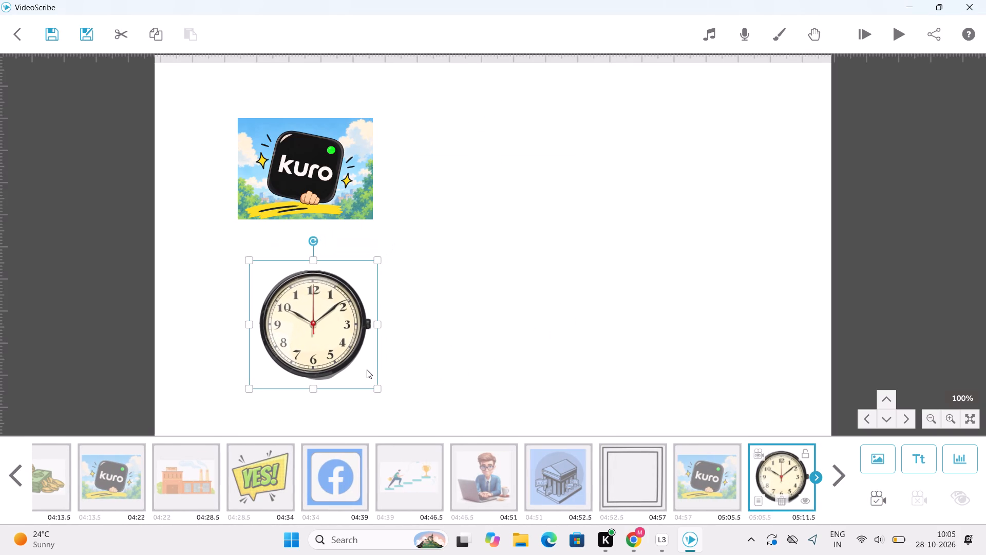
left_click_drag(873, 504, 876, 460)
Add a second kuro image, shrink it to match the first, place it level beside that one, and set its camera position.
left_click(876, 460)
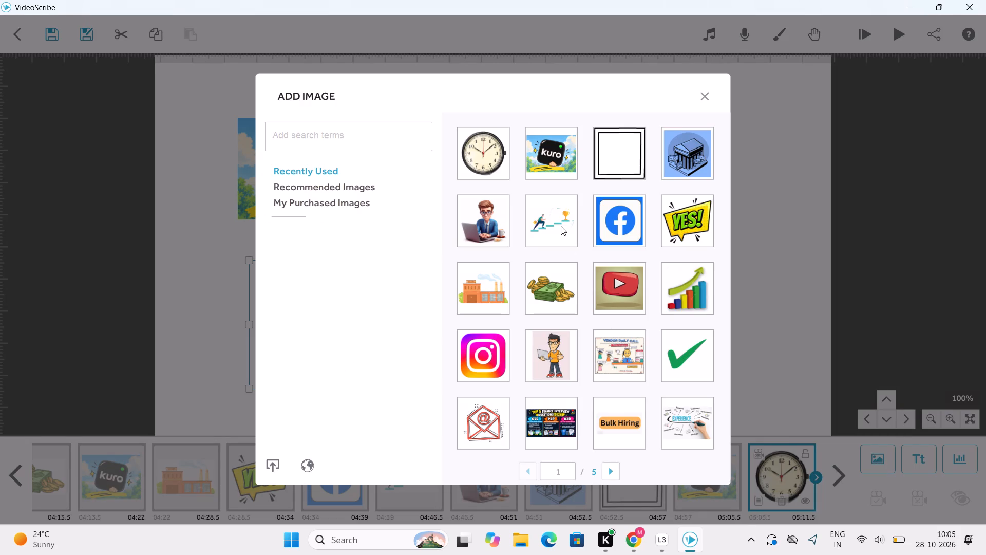
left_click(551, 160)
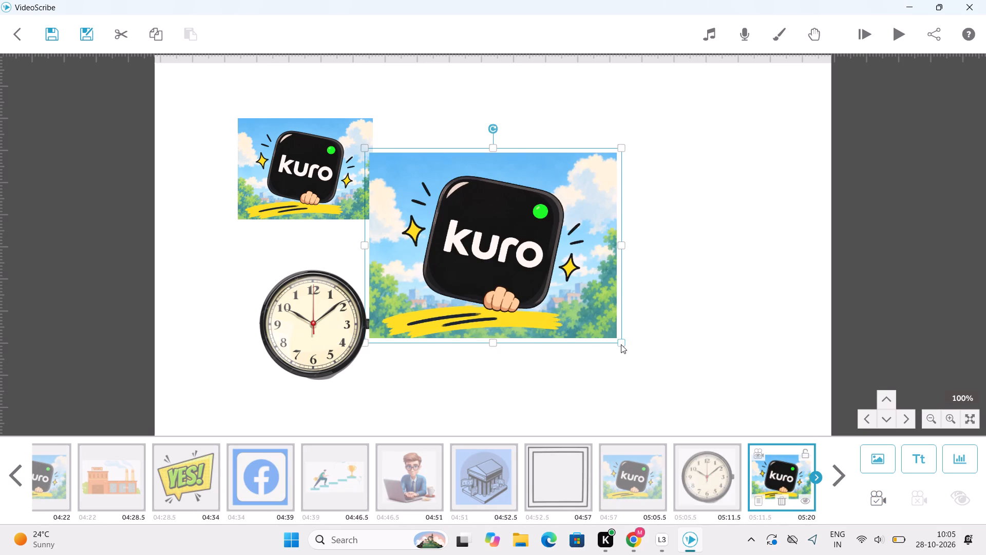
left_click_drag(621, 344, 549, 292)
left_click_drag(527, 282, 549, 228)
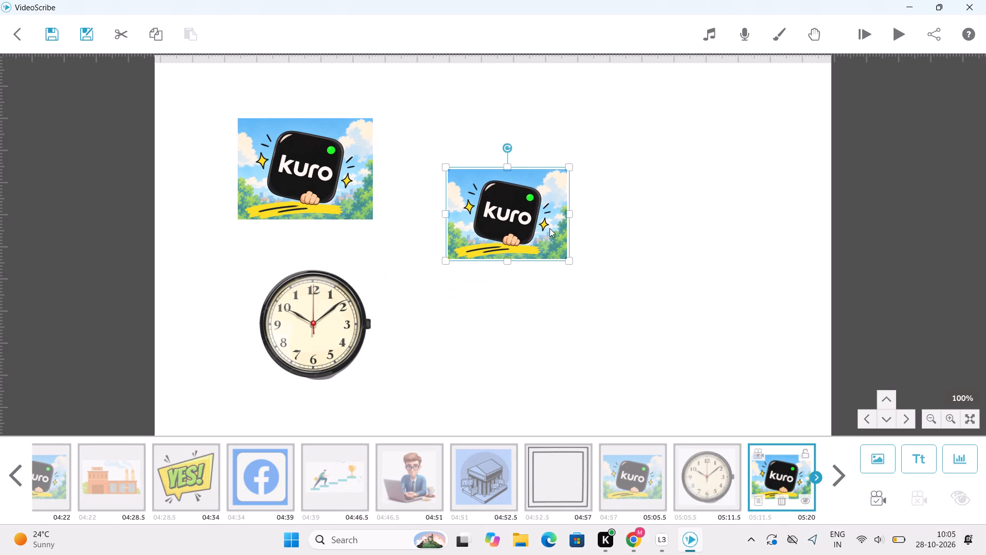
left_click_drag(549, 228, 565, 206)
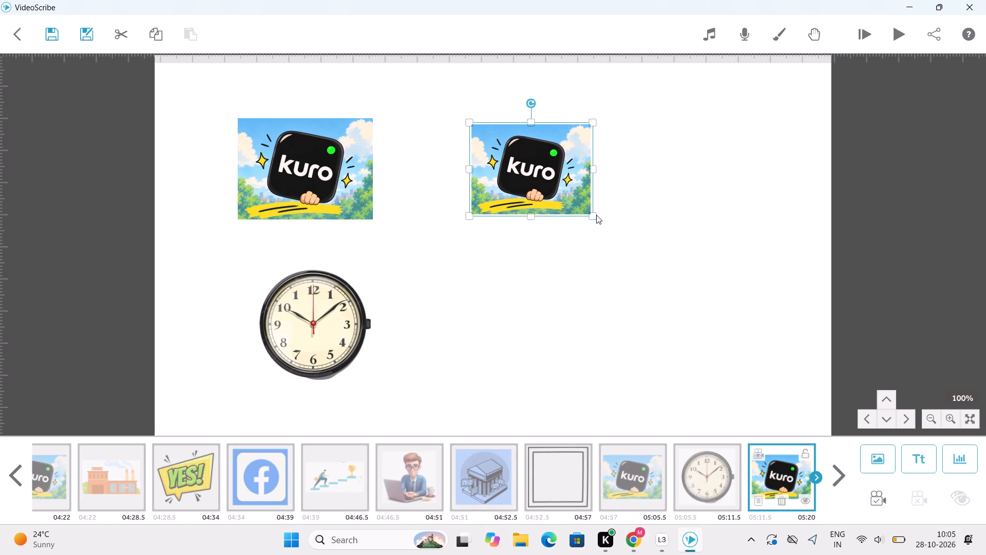
left_click_drag(596, 216, 607, 220)
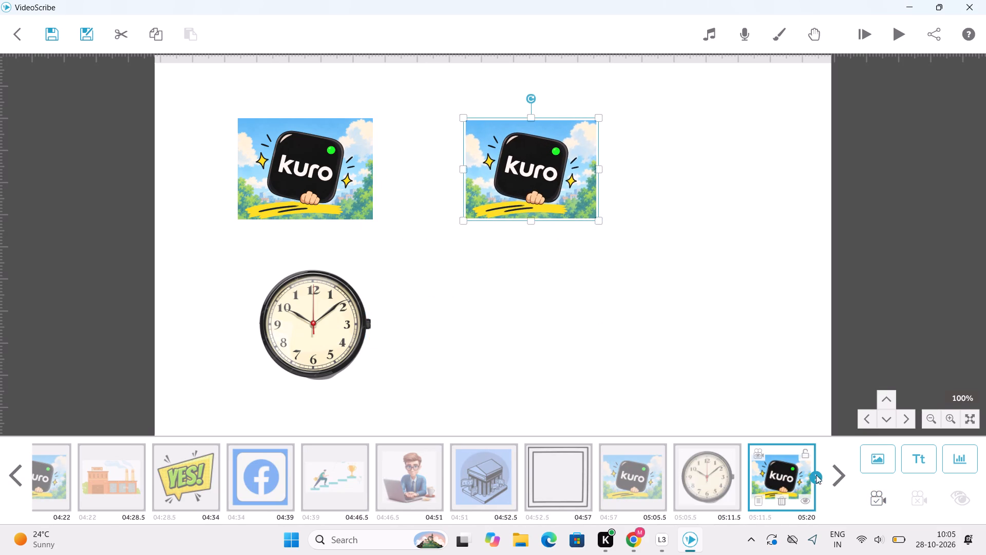
left_click(887, 507)
Add a second clock image, shrink it, place it directly below the second kuro image, and set its camera position.
left_click(877, 457)
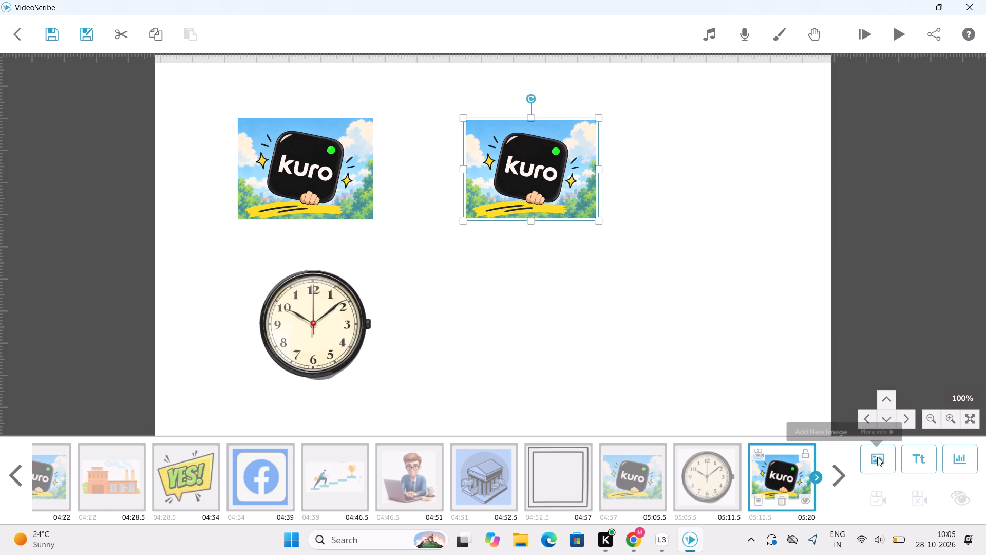
left_click(556, 144)
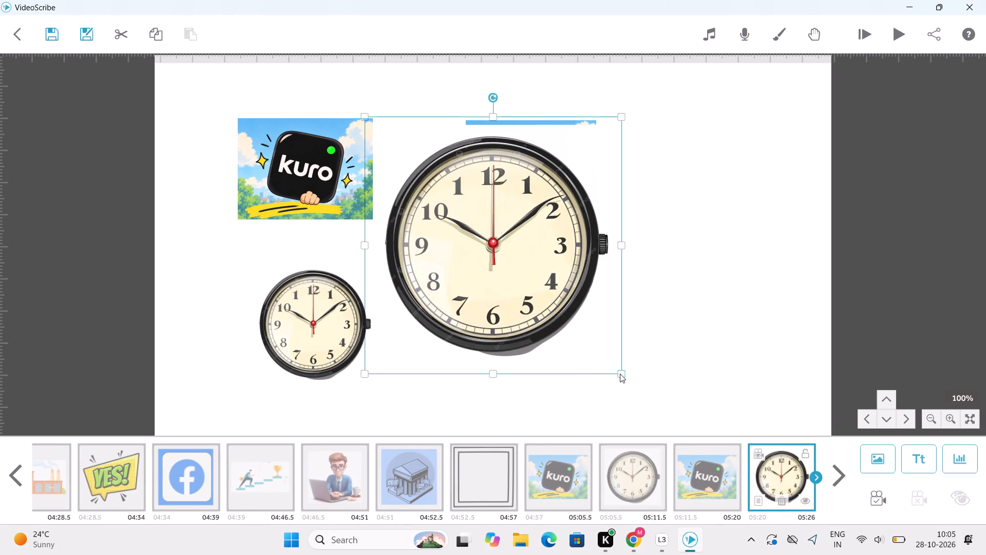
left_click_drag(620, 374, 549, 308)
left_click_drag(523, 283, 547, 355)
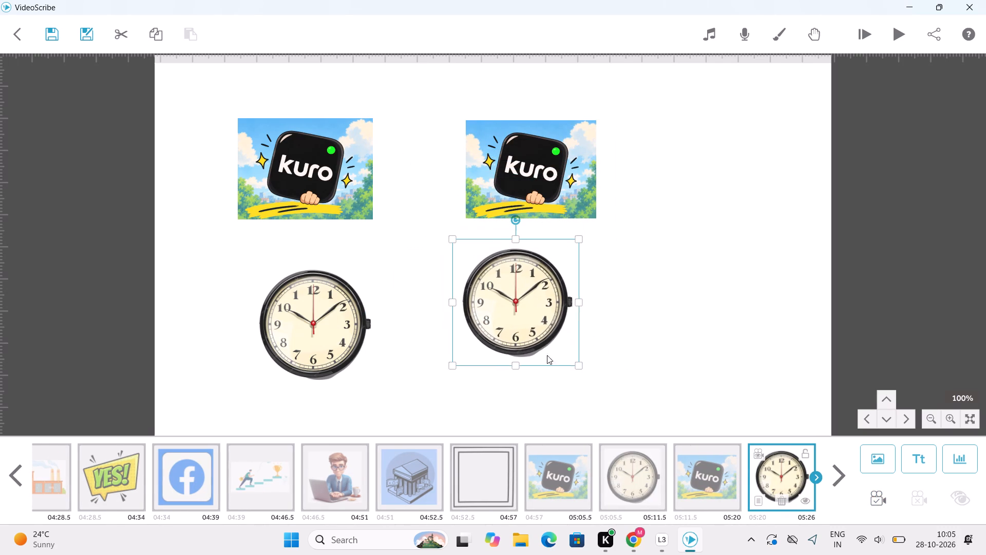
left_click_drag(547, 355, 551, 364)
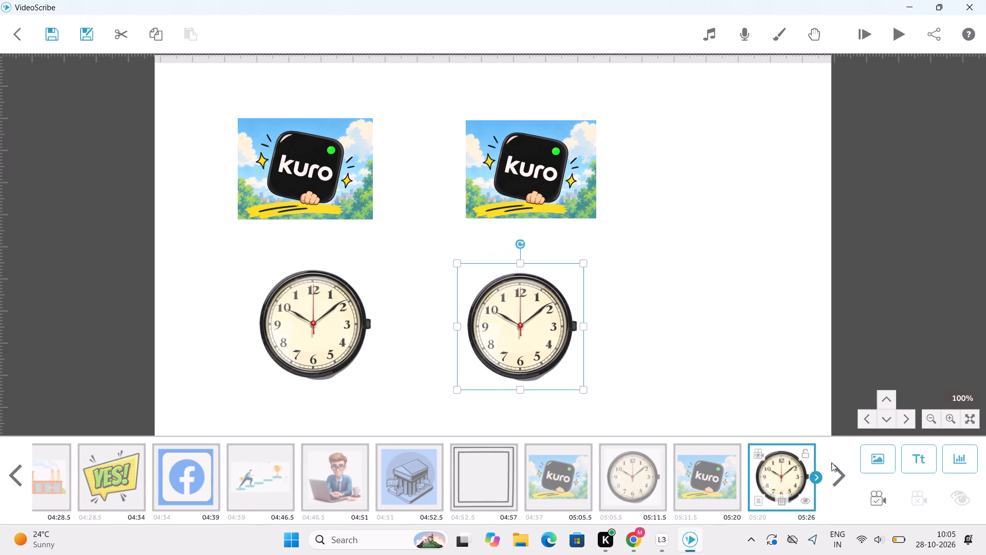
left_click(865, 494)
Add a third kuro image, shrink it, place it at the right end of the kuro row, and set its camera position.
left_click(879, 460)
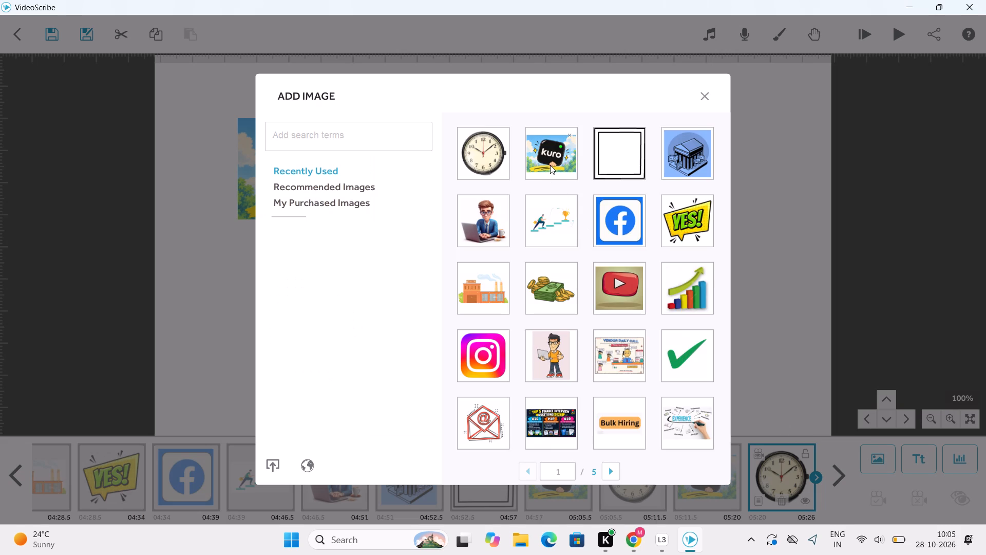
left_click(550, 165)
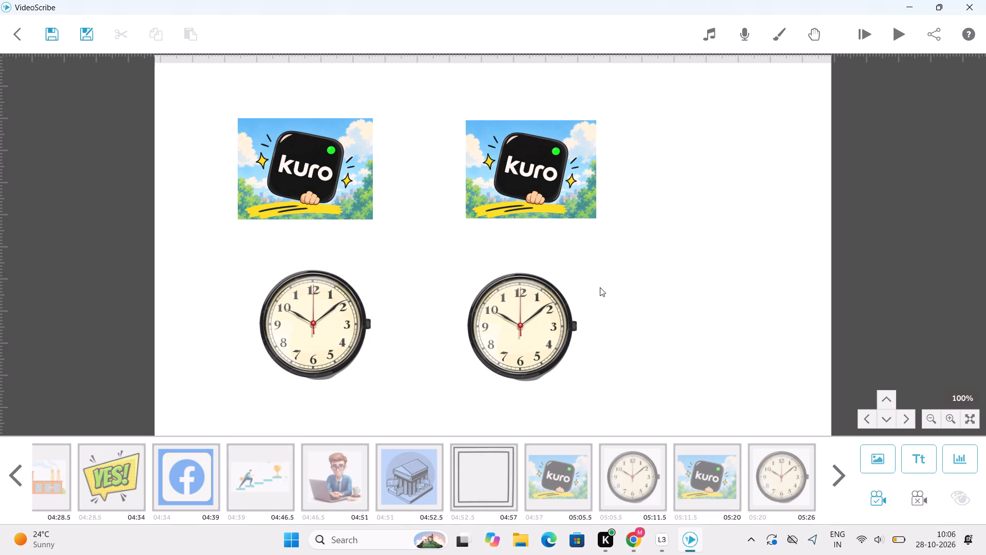
left_click_drag(622, 342, 575, 305)
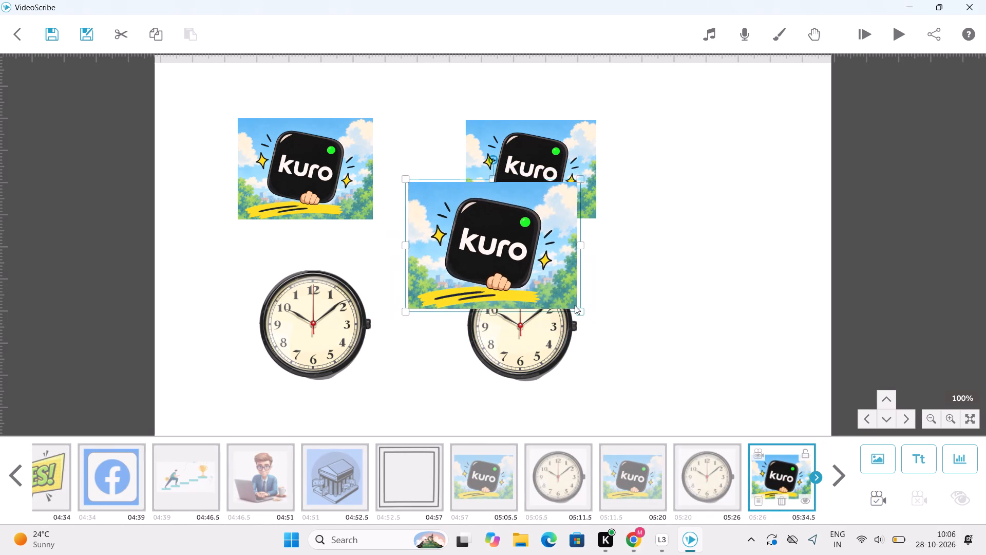
left_click_drag(575, 305, 570, 302)
left_click_drag(517, 279, 751, 205)
left_click(868, 498)
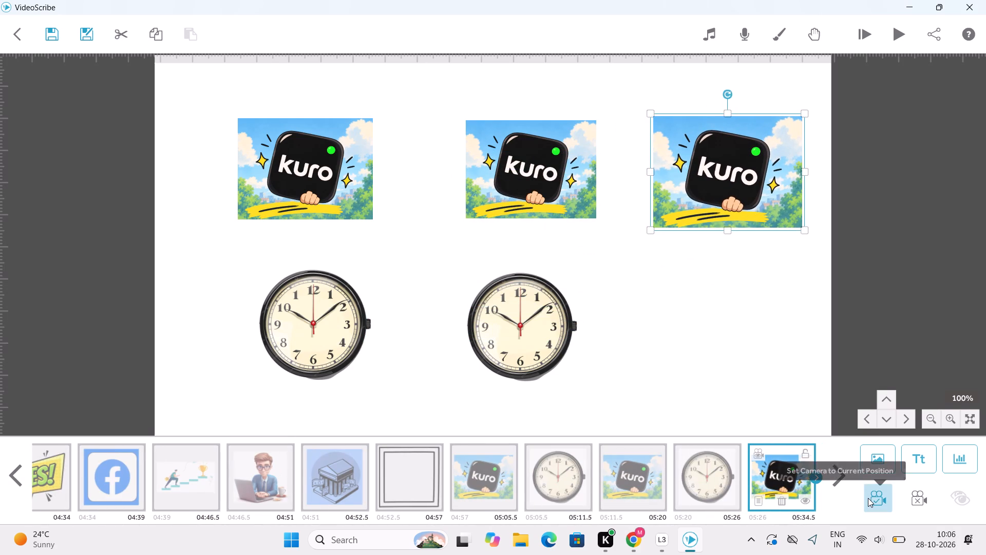
Add a third clock image, shrink it, and place it directly below the third kuro image.
left_click(875, 466)
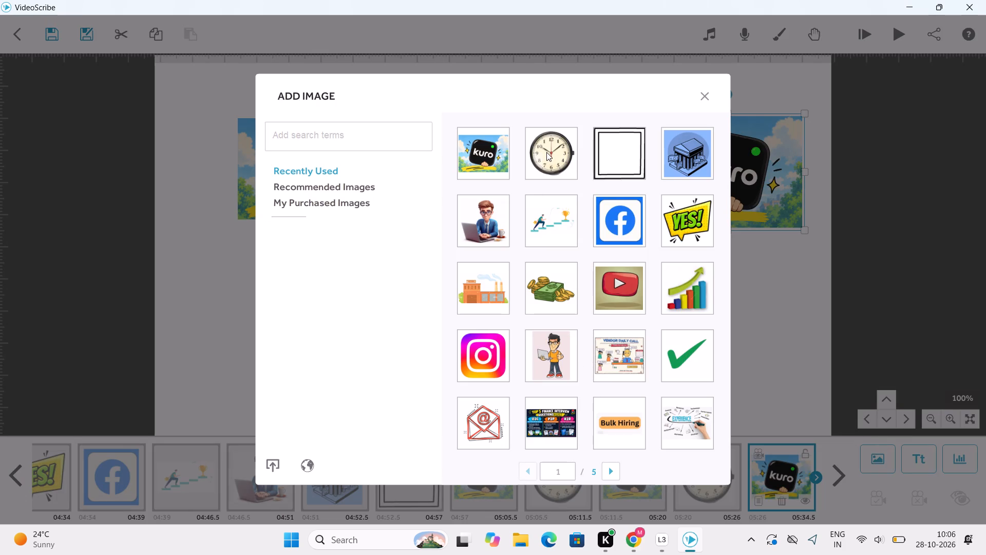
left_click(546, 152)
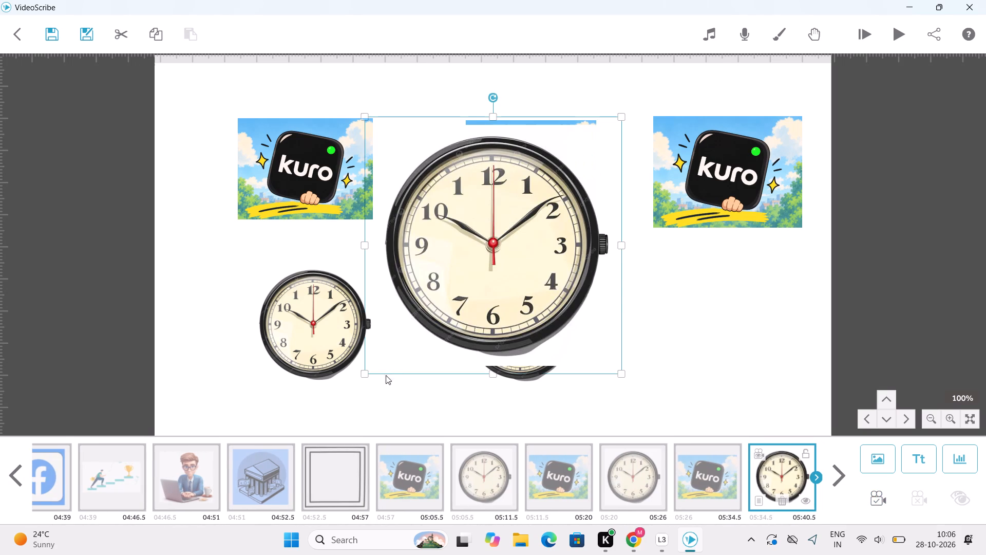
left_click(366, 373)
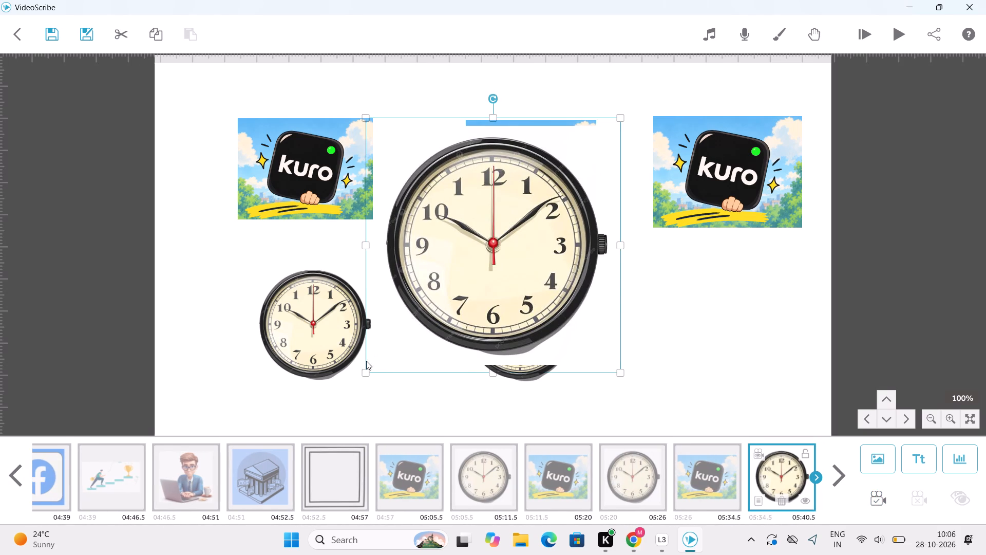
left_click_drag(366, 371, 454, 295)
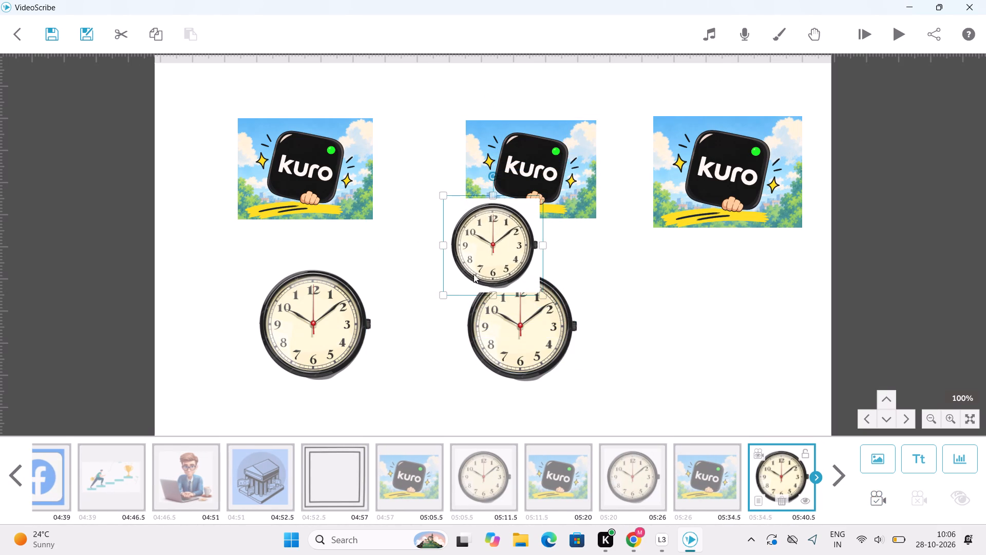
left_click_drag(484, 264, 723, 347)
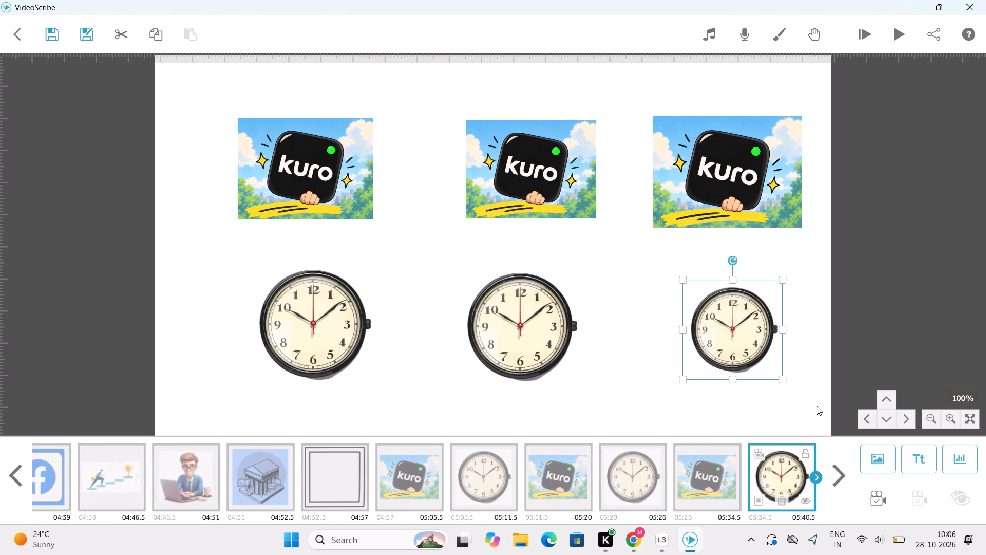
Add the cash and coins image in an empty area below the clocks, shift it left of centre, and set its camera position.
left_click(878, 398)
double_click(878, 398)
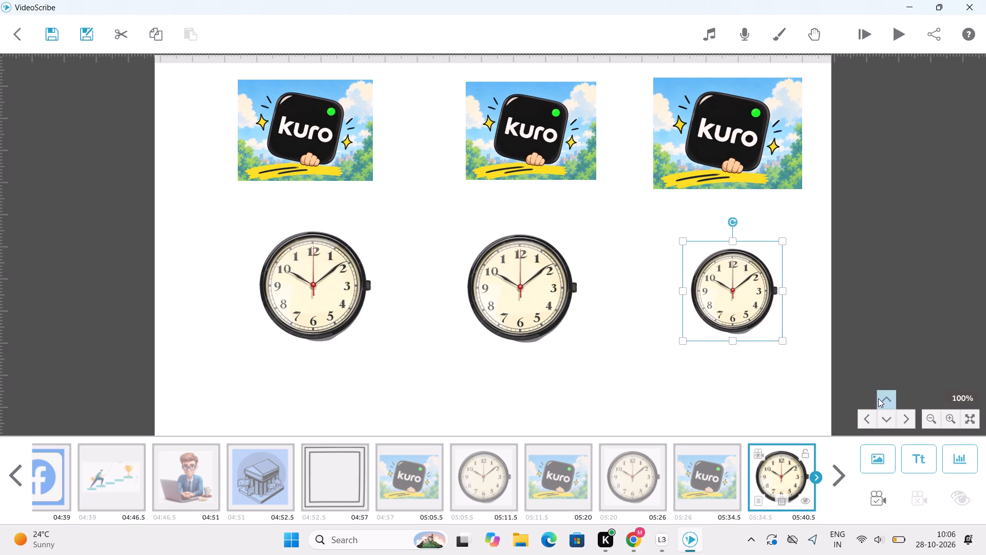
double_click(878, 398)
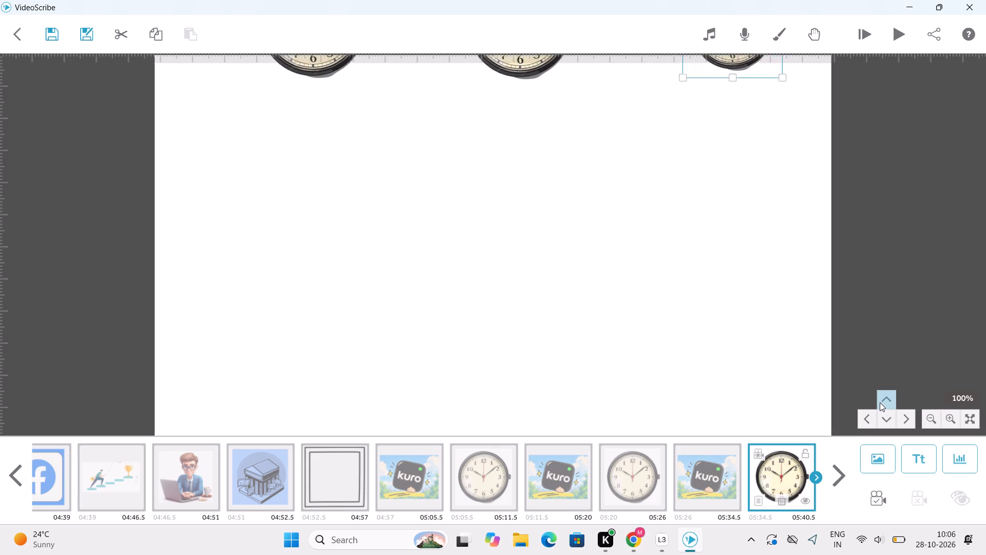
double_click(876, 401)
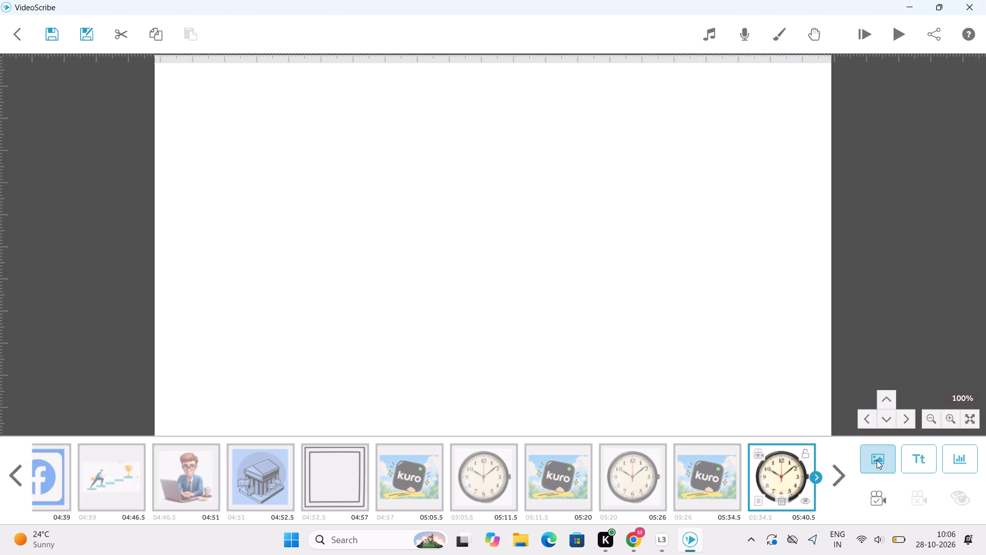
left_click(877, 459)
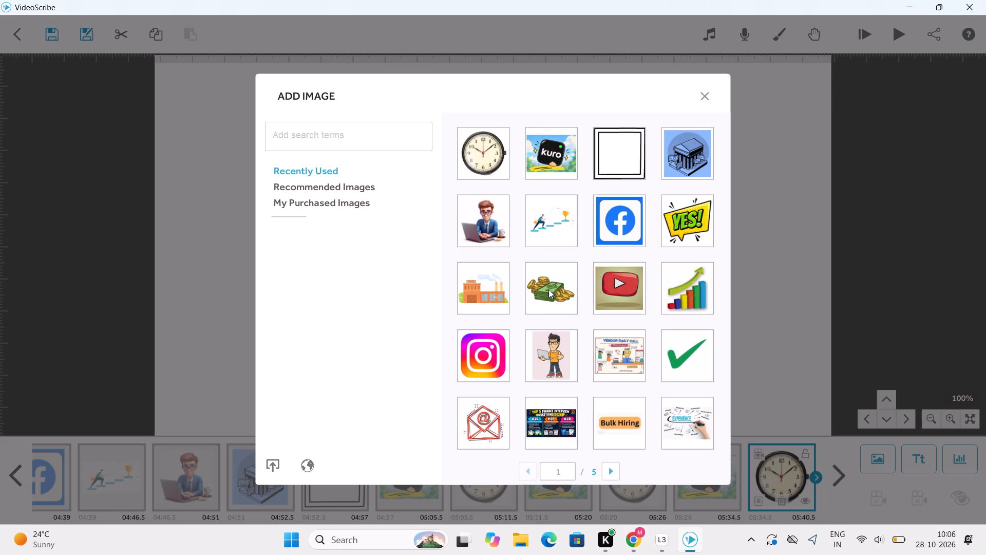
left_click(545, 294)
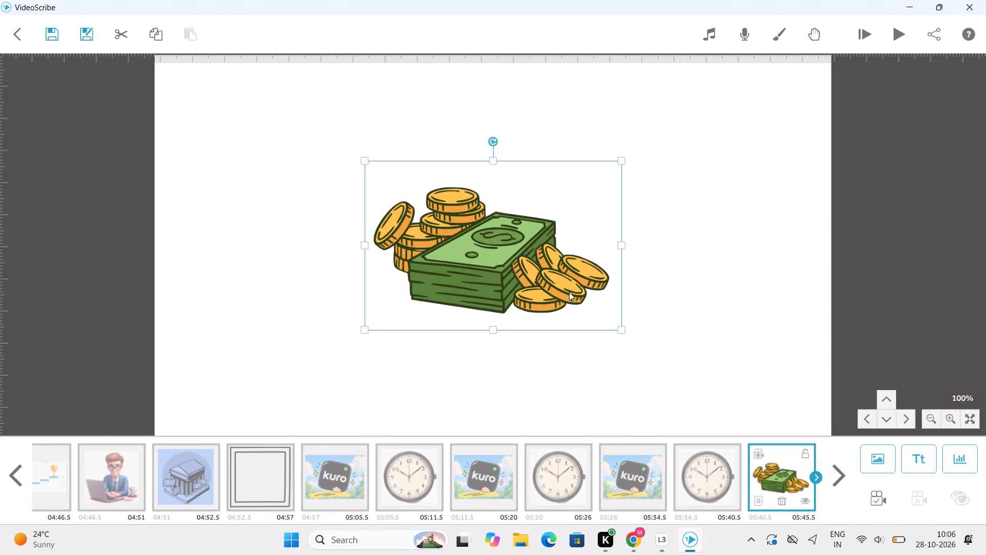
left_click_drag(569, 292, 429, 305)
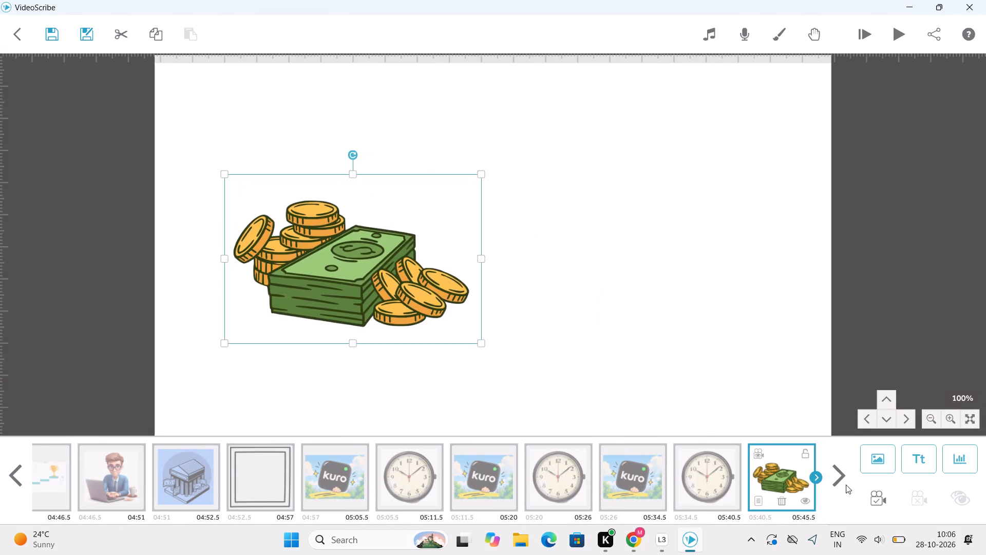
left_click(873, 499)
Add the image of the standing man with a laptop and place it to the right of the cash and coins.
left_click(874, 472)
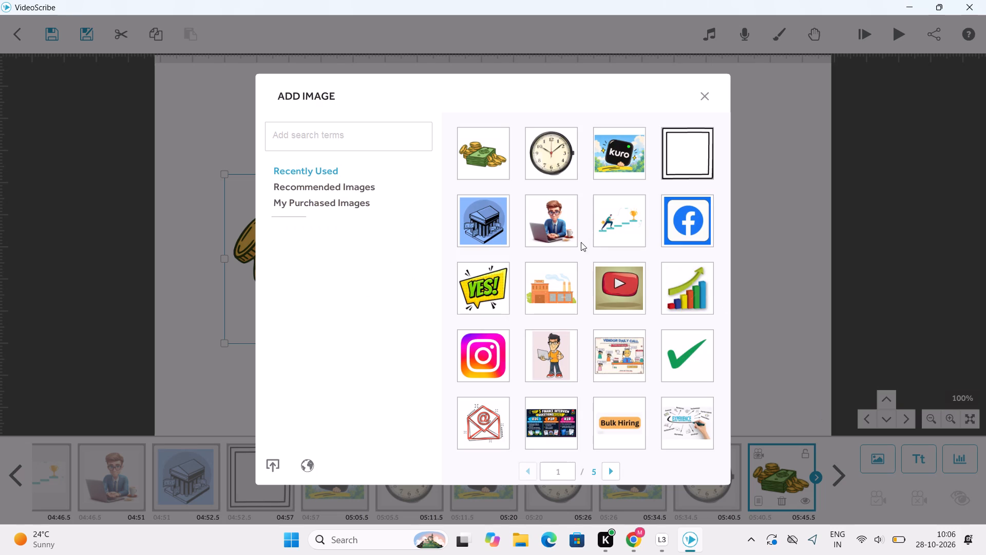
left_click(549, 365)
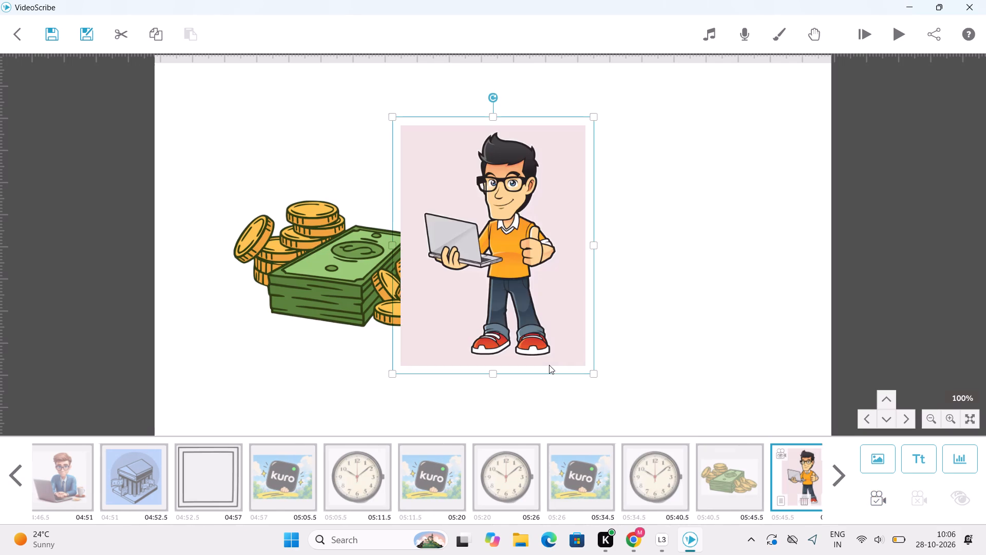
left_click_drag(552, 325, 676, 324)
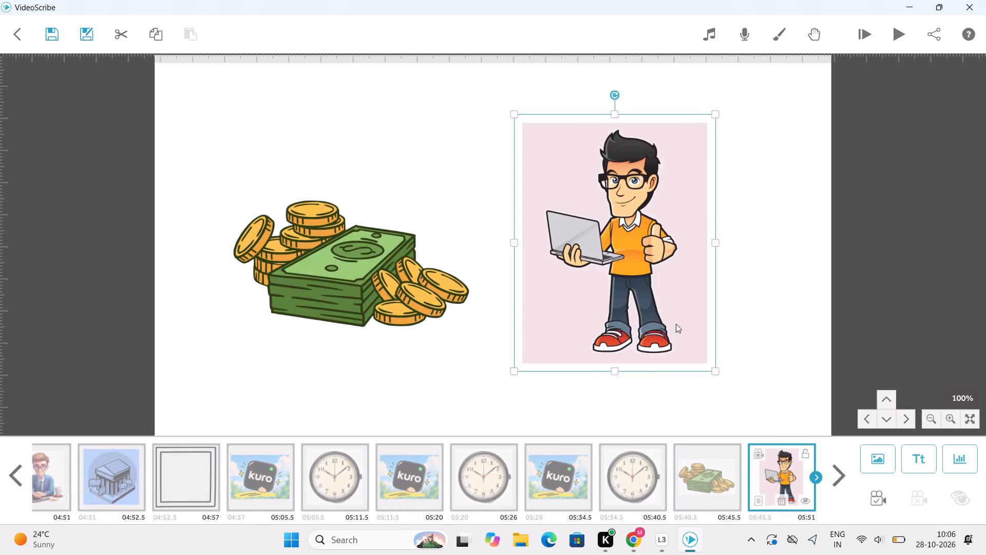
left_click_drag(676, 324, 676, 324)
Add the YES! speech bubble image in an empty area below the standing man, shrink it, place it at upper left, and set its camera position.
double_click(885, 398)
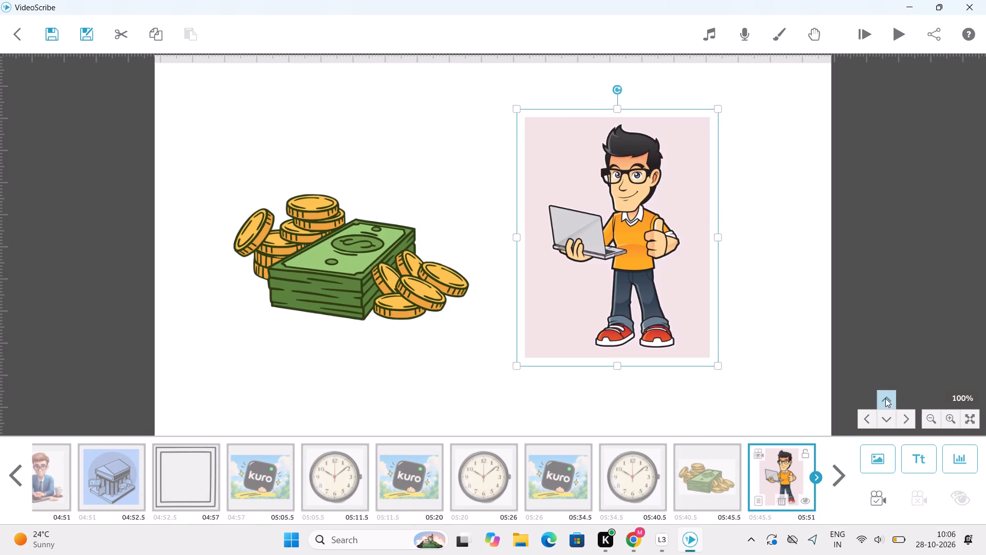
left_click_drag(885, 398, 885, 399)
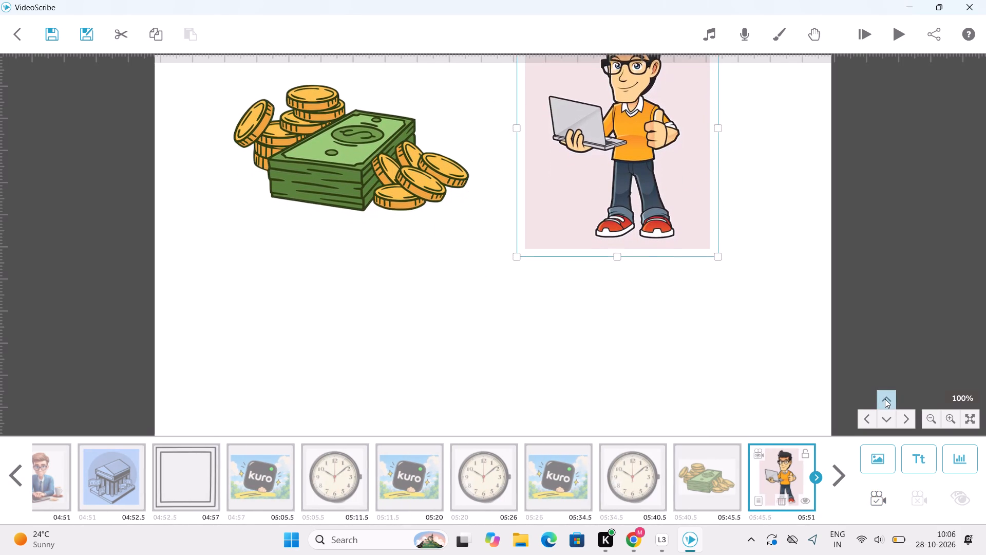
left_click_drag(885, 399, 883, 404)
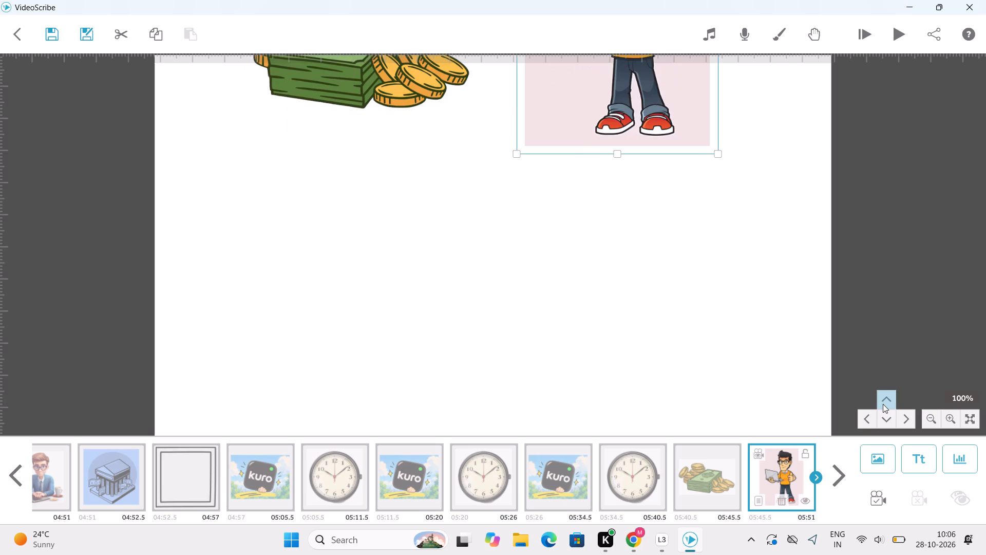
left_click_drag(883, 404, 884, 405)
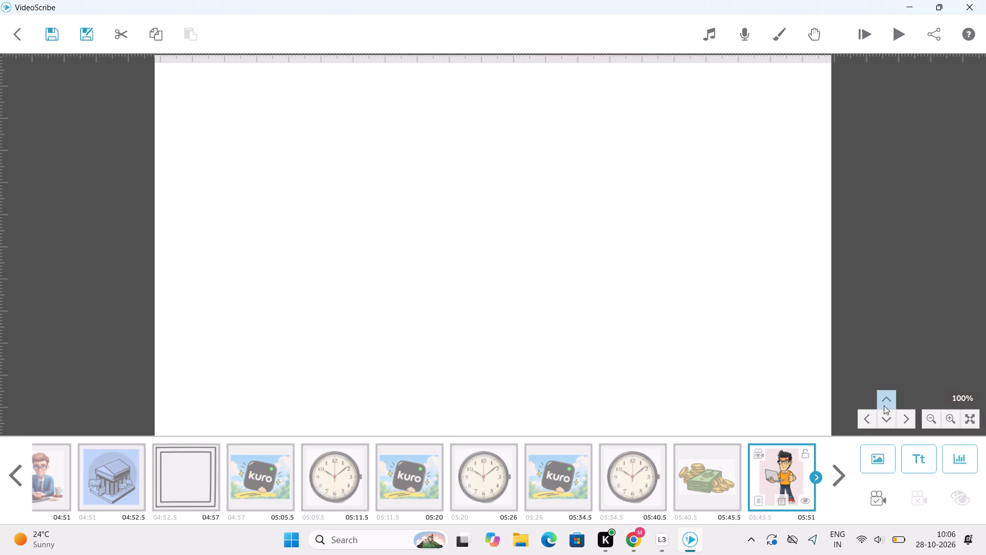
left_click_drag(884, 405, 884, 403)
triple_click(884, 403)
left_click(884, 403)
left_click(882, 454)
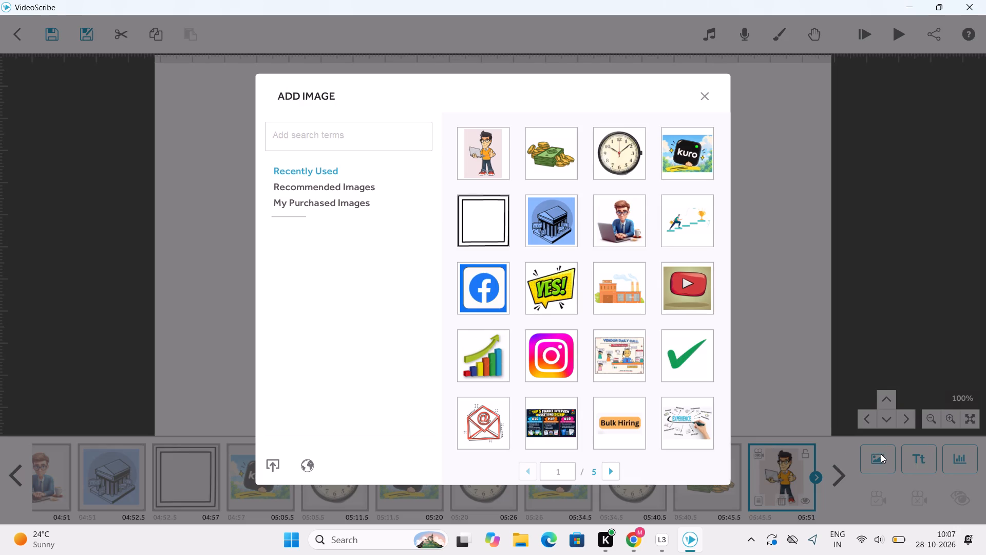
left_click(557, 291)
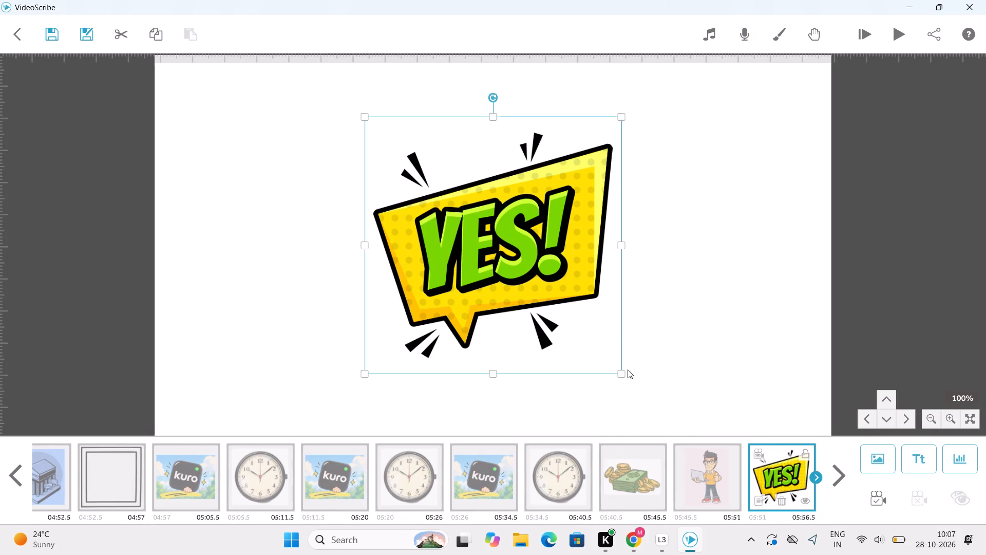
left_click_drag(623, 373, 576, 319)
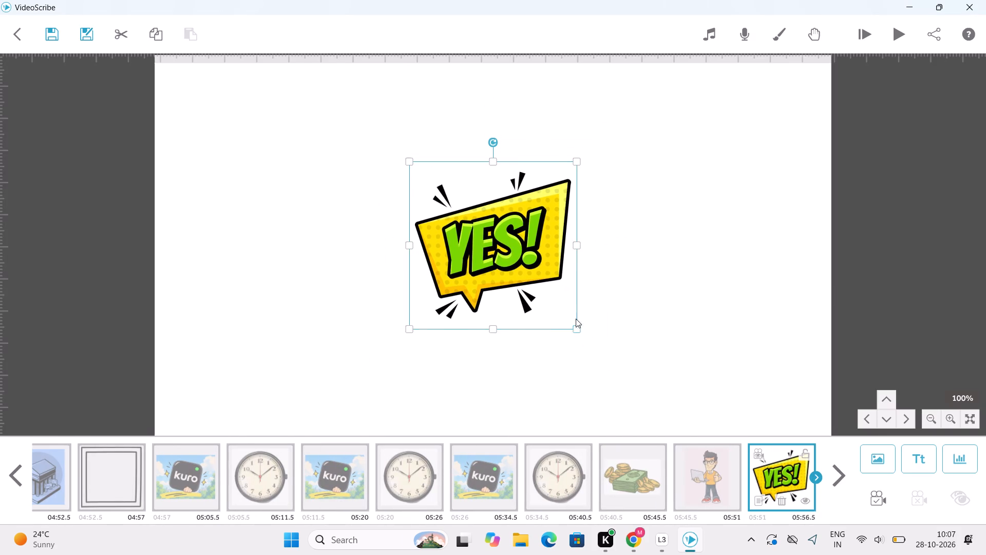
left_click_drag(576, 319, 570, 306)
left_click_drag(536, 287, 348, 231)
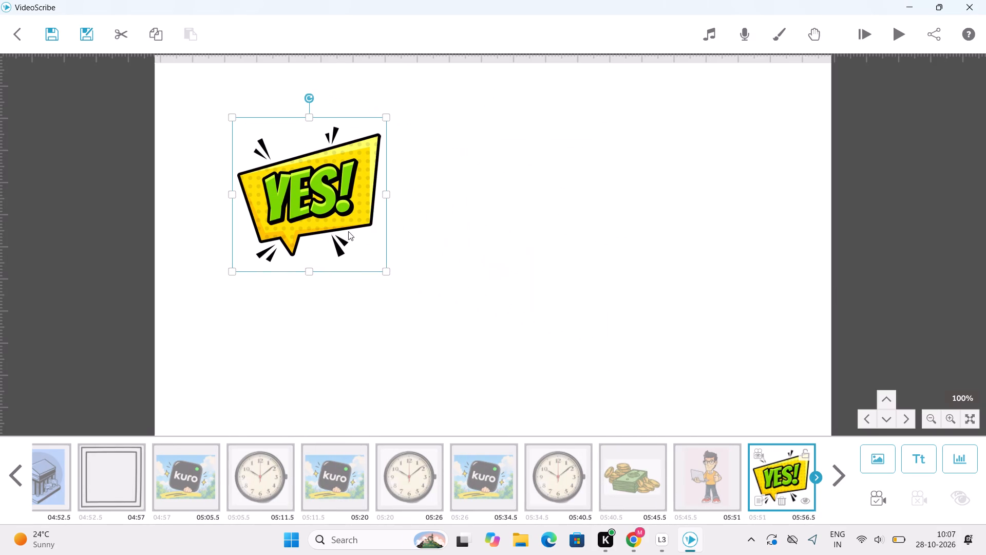
left_click_drag(348, 231, 347, 230)
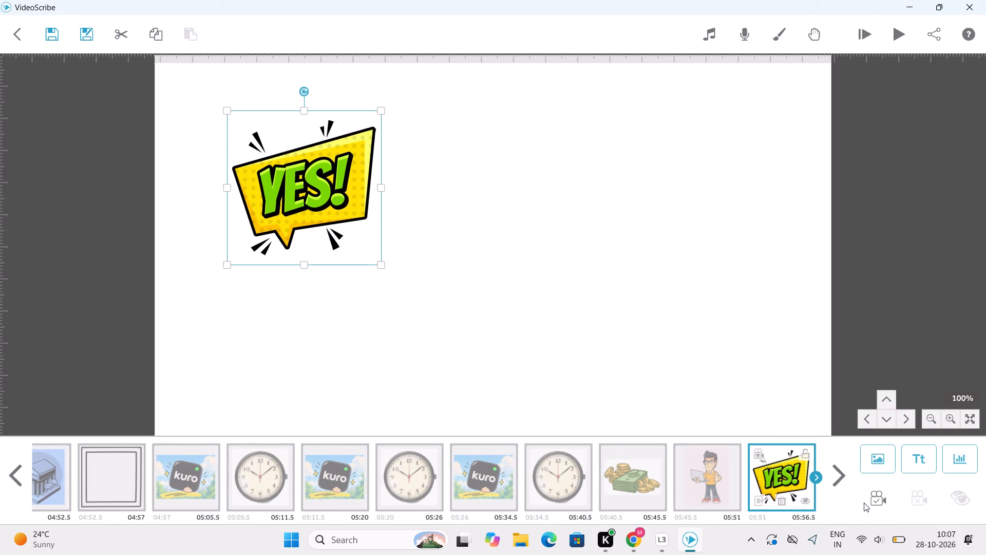
left_click(864, 503)
left_click(867, 503)
Add the image of the man climbing steps to a trophy, place it to the lower right of the YES! bubble, and set its camera position.
left_click(871, 470)
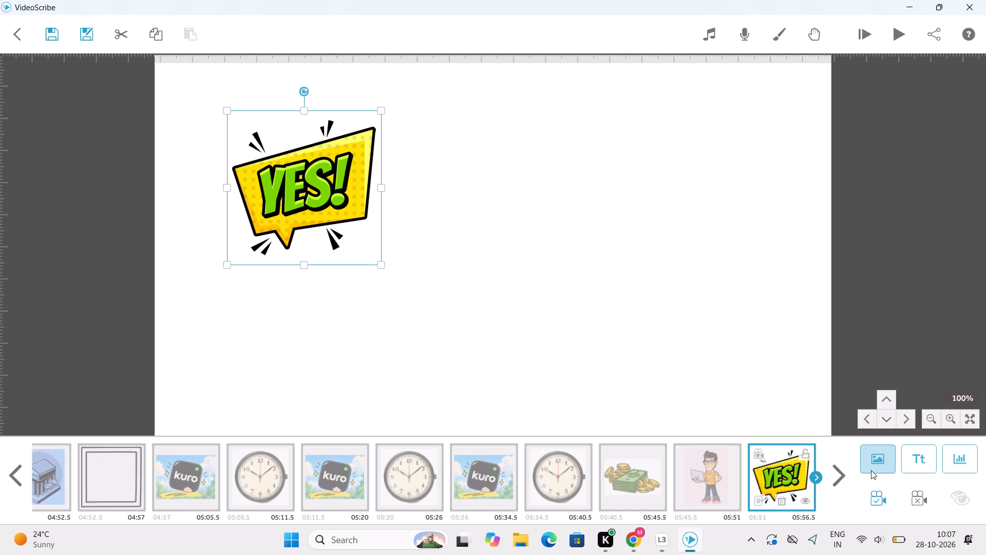
left_click(494, 299)
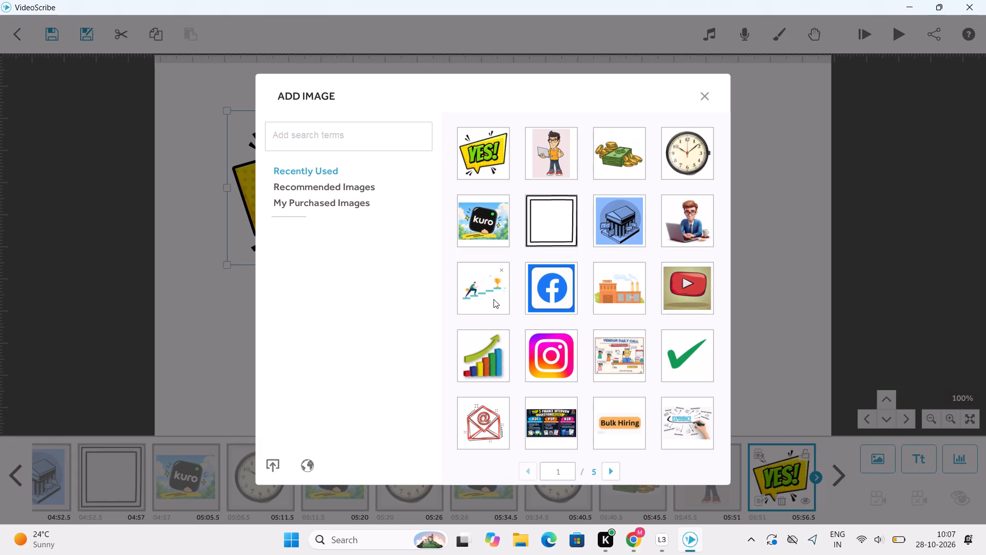
left_click_drag(507, 287, 625, 329)
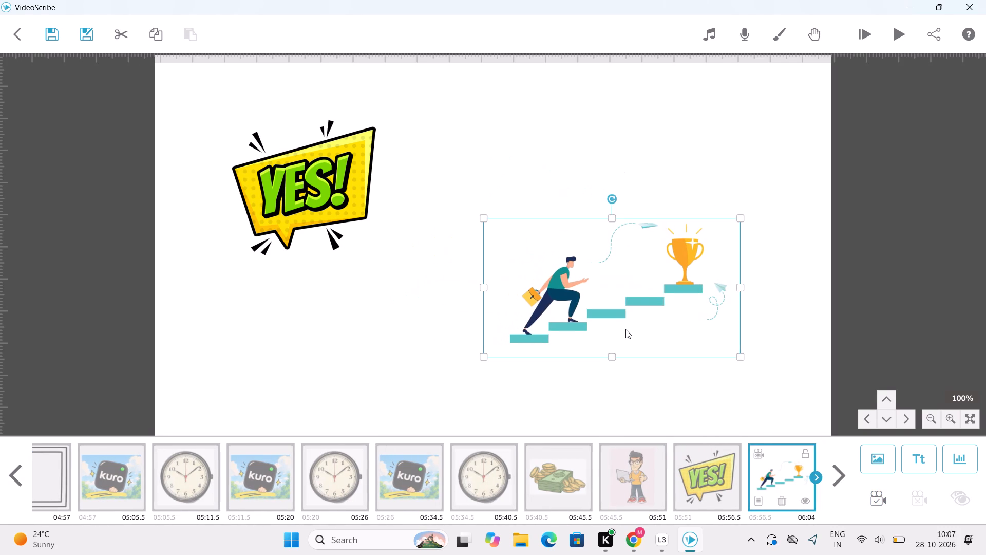
left_click(874, 504)
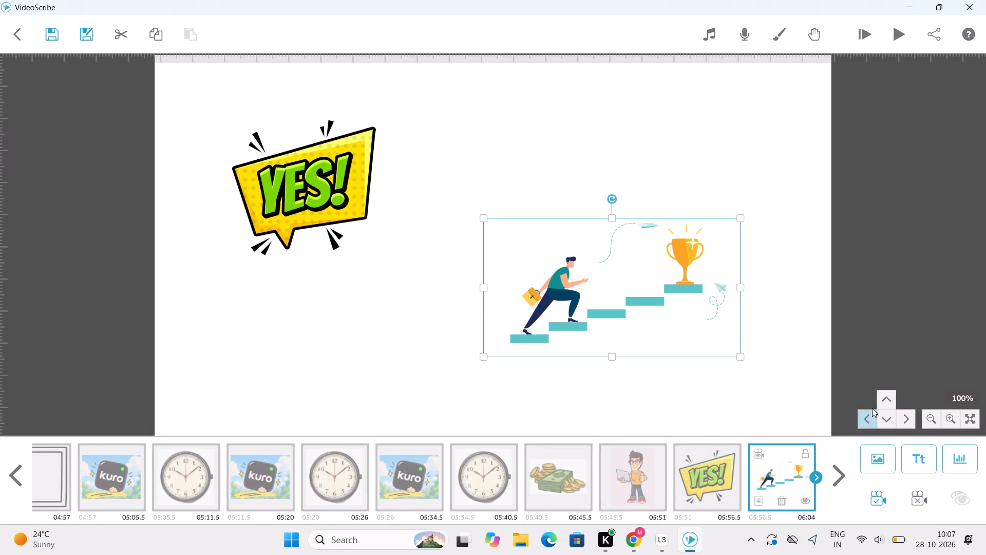
Add the bar chart with rising arrow in an empty area below the climbing man, shrink it, shift it left of centre, and set its camera position.
triple_click(883, 401)
left_click(883, 401)
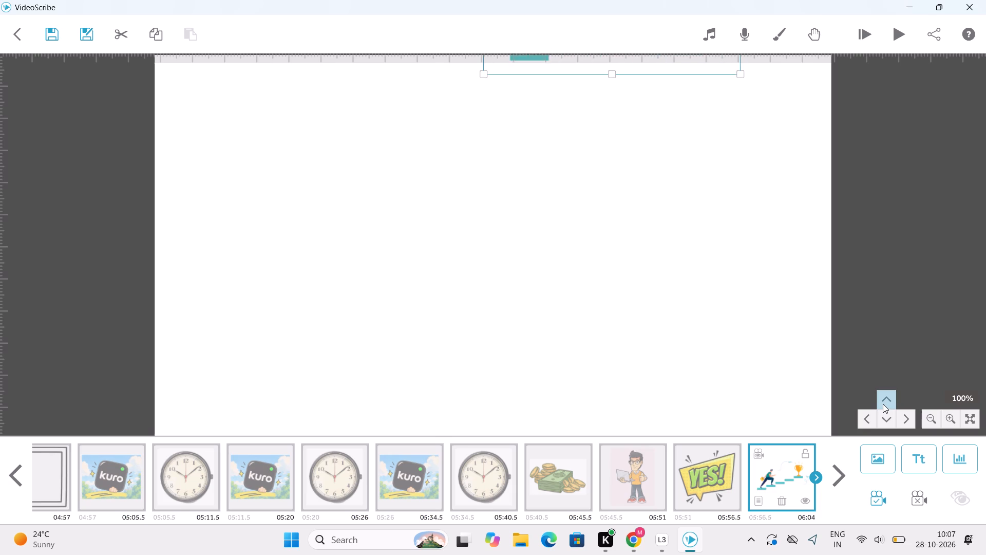
triple_click(883, 402)
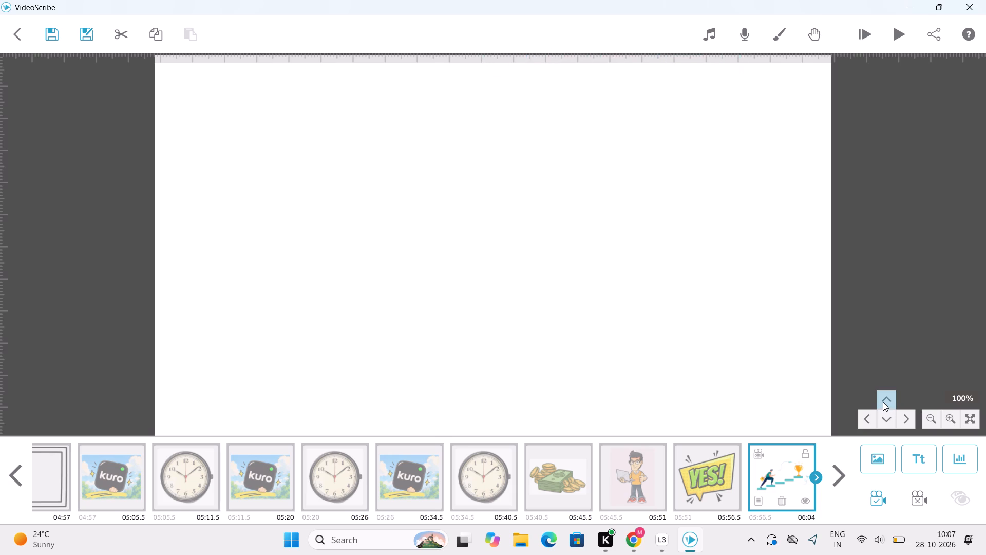
left_click(882, 450)
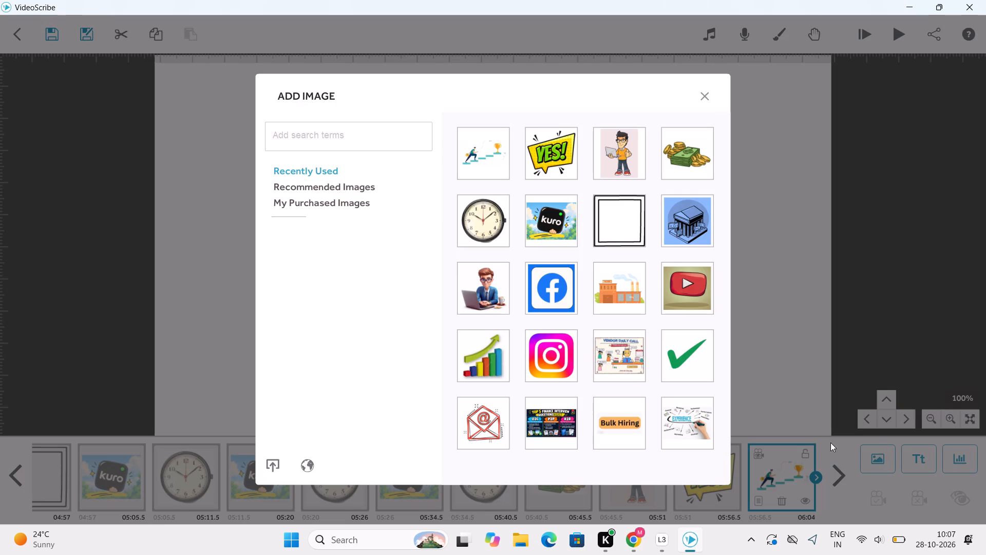
left_click(488, 371)
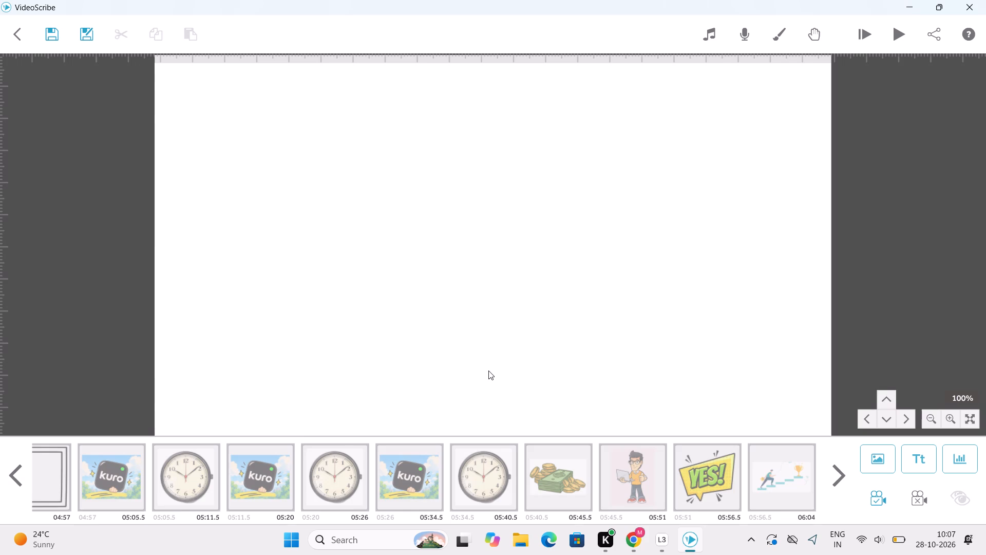
left_click_drag(622, 376, 603, 358)
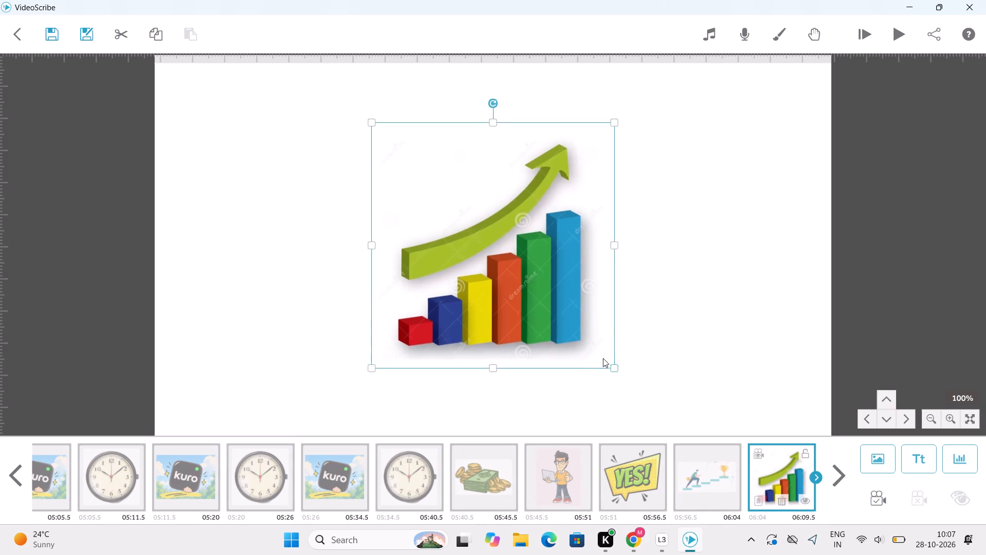
left_click_drag(603, 358, 575, 332)
left_click_drag(514, 310, 307, 348)
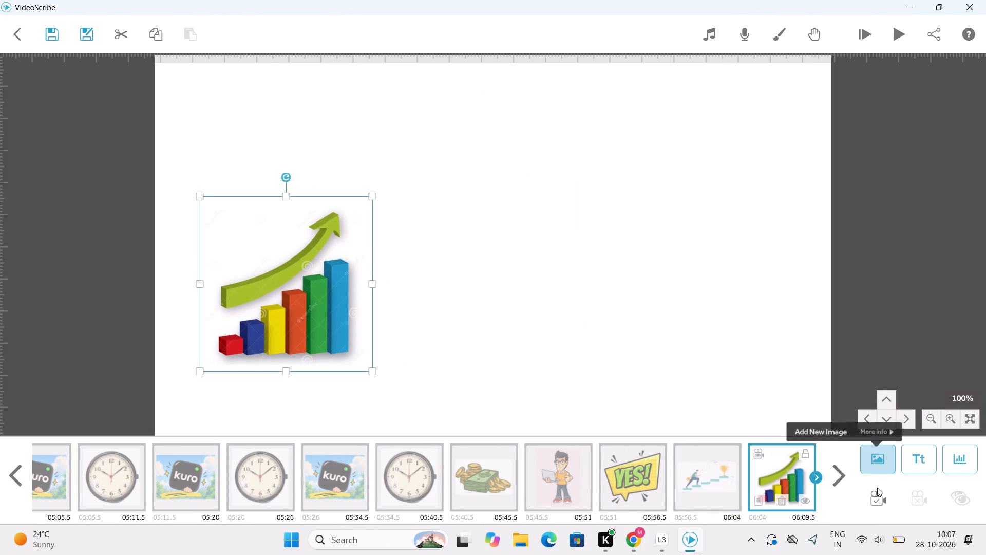
left_click(881, 506)
Add the Vendor Daily Call image, place it to the right of the bar chart, and set its camera position.
left_click(875, 460)
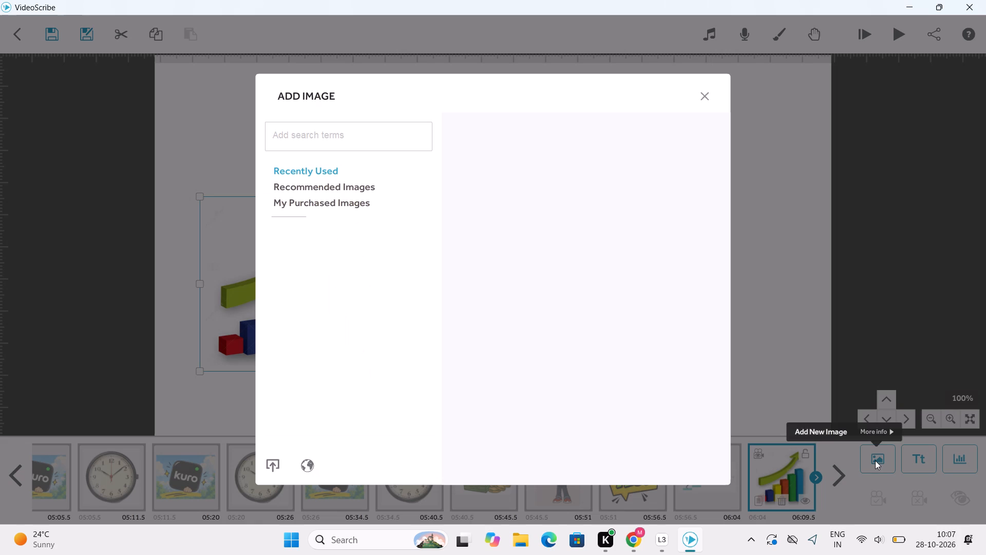
left_click(613, 365)
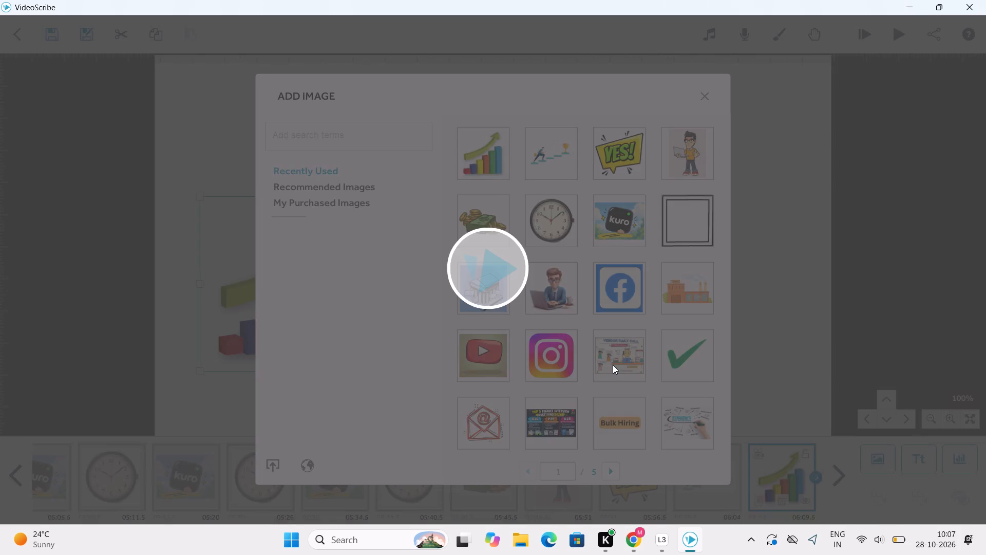
left_click_drag(577, 325, 686, 332)
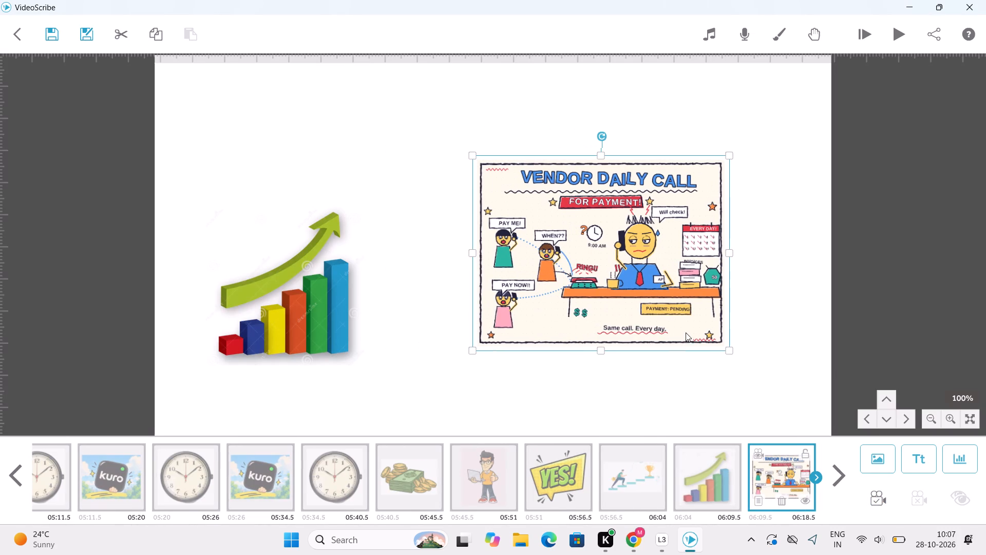
left_click_drag(686, 332, 685, 333)
left_click(871, 489)
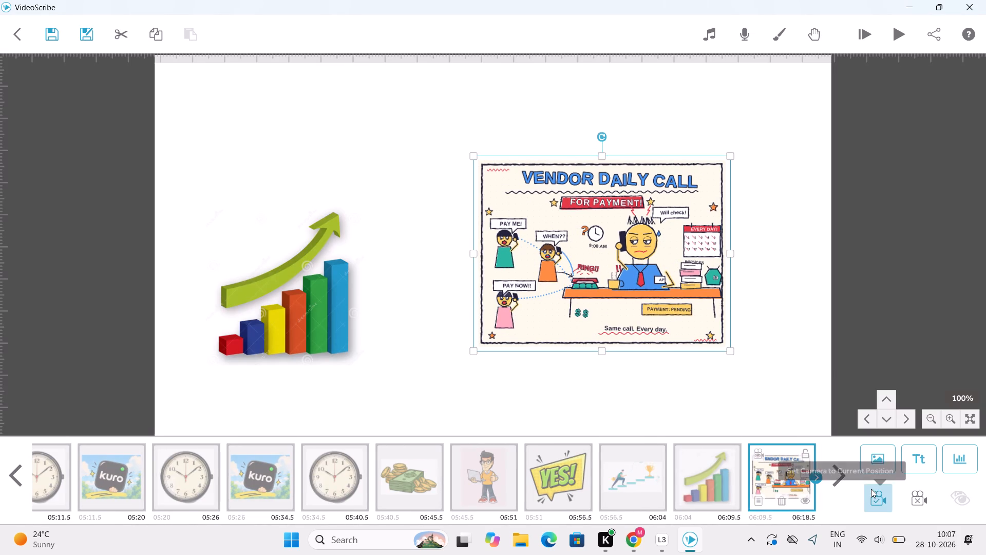
Add the Instagram logo in an empty area below the bar chart, shrink it to about half size, place it at upper right, and set its camera position.
triple_click(883, 396)
left_click(883, 396)
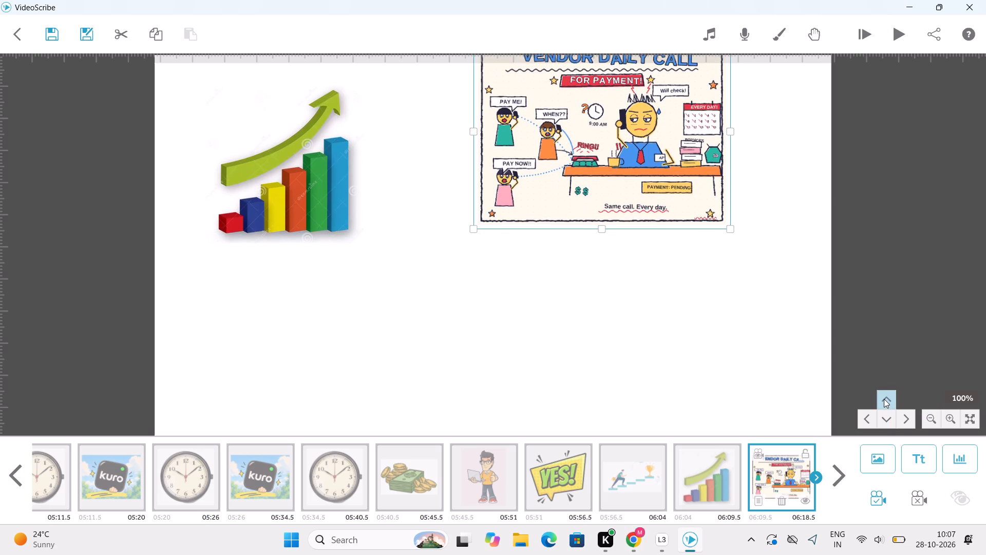
triple_click(884, 399)
left_click(884, 399)
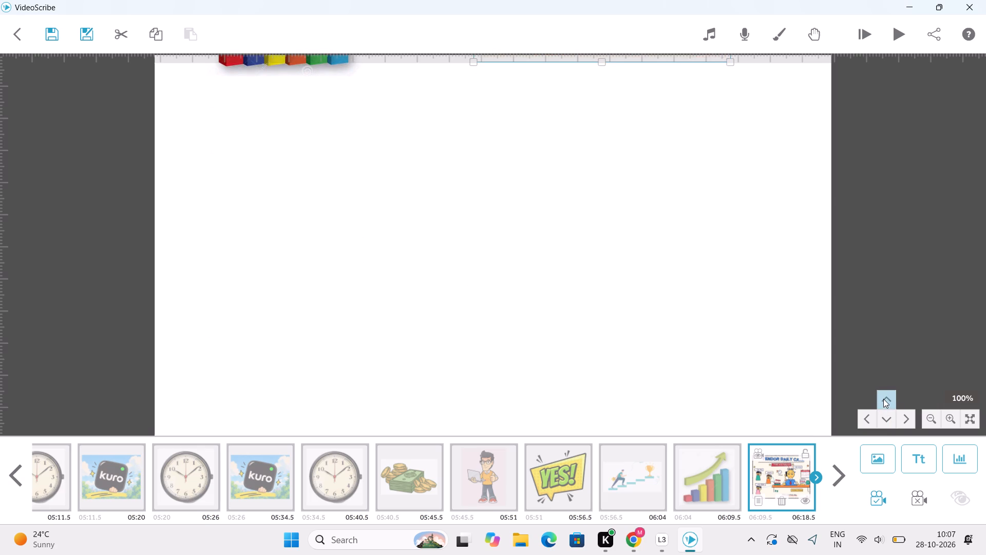
triple_click(883, 399)
triple_click(883, 399)
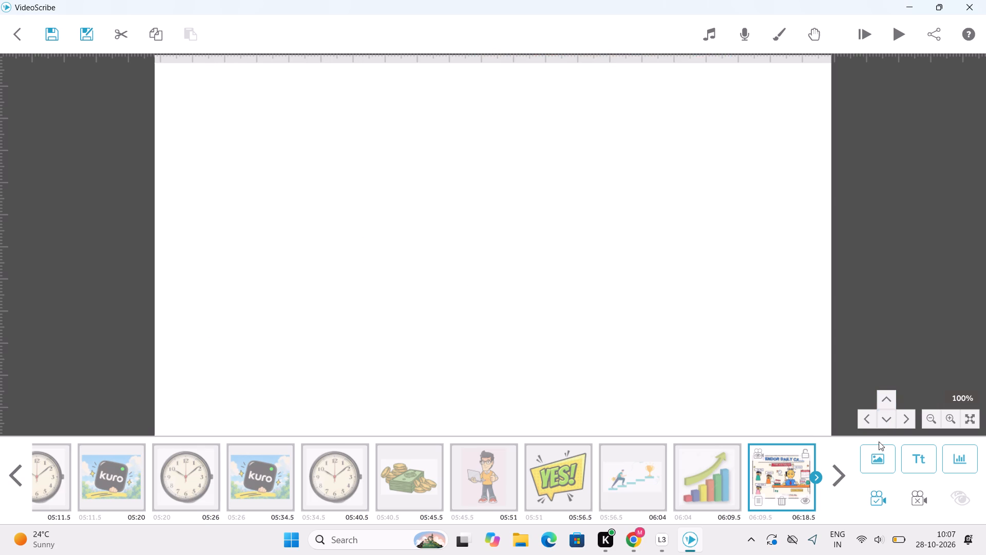
left_click(881, 461)
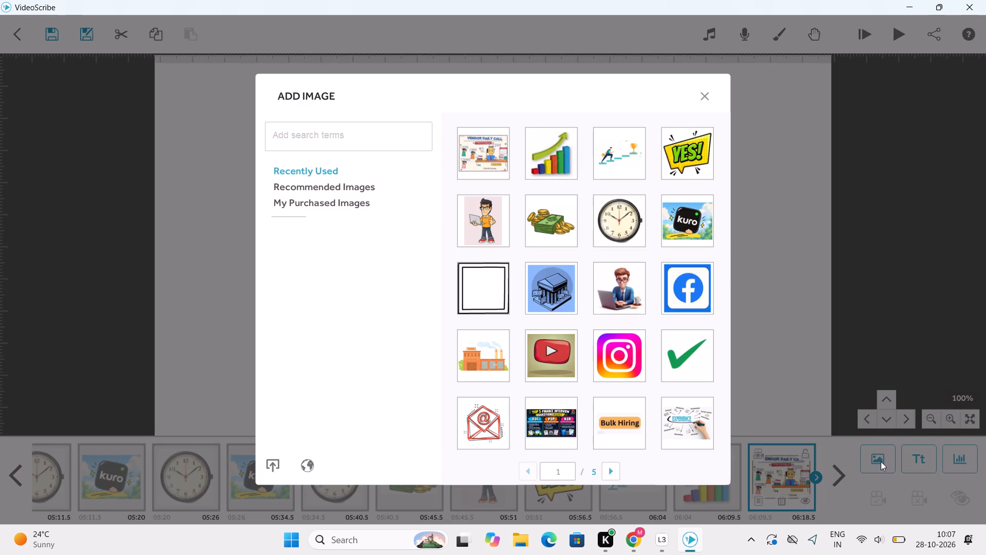
left_click(629, 358)
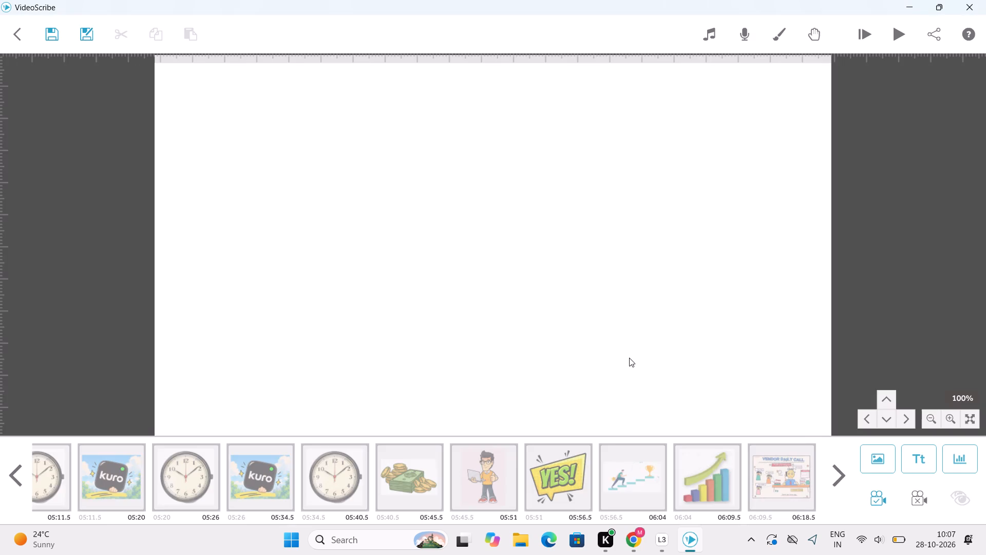
left_click_drag(620, 367, 603, 354)
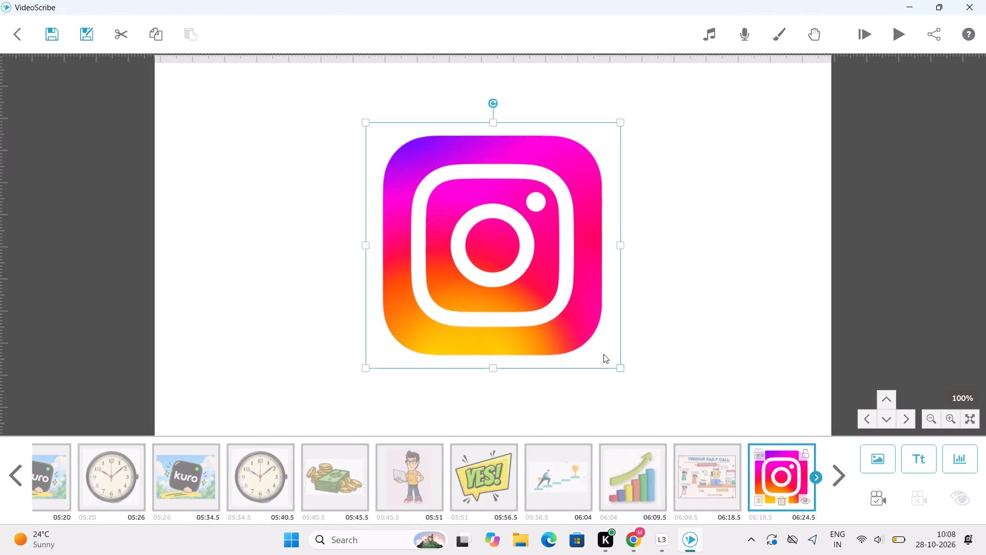
left_click_drag(603, 354, 542, 310)
left_click_drag(517, 296, 705, 220)
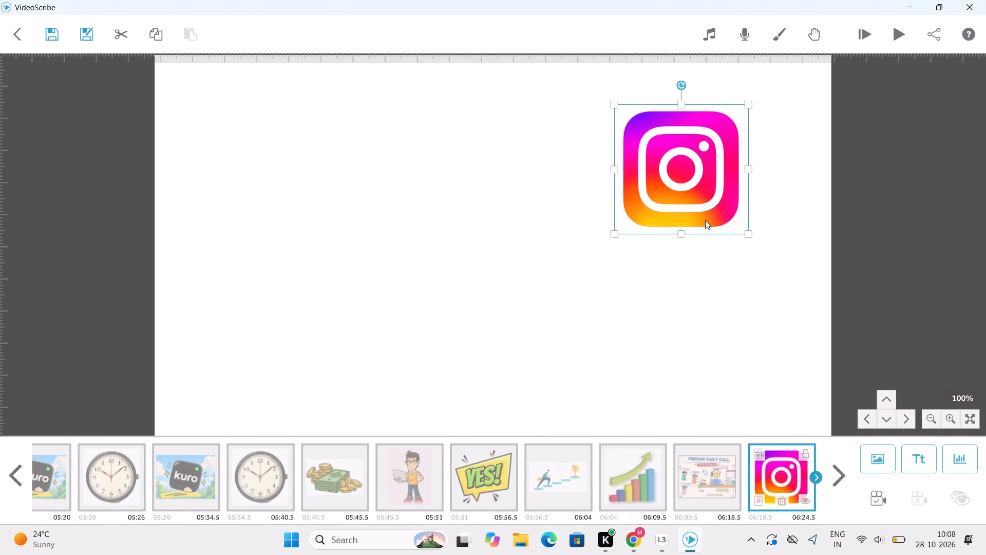
left_click(877, 499)
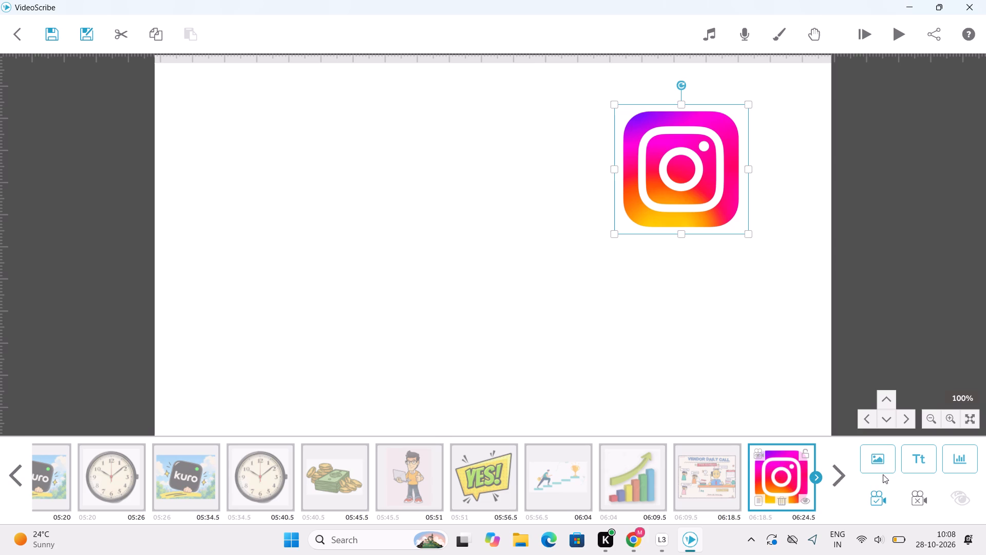
Add the recently used Kuro logo image to the same canvas area as the Instagram logo.
left_click(881, 469)
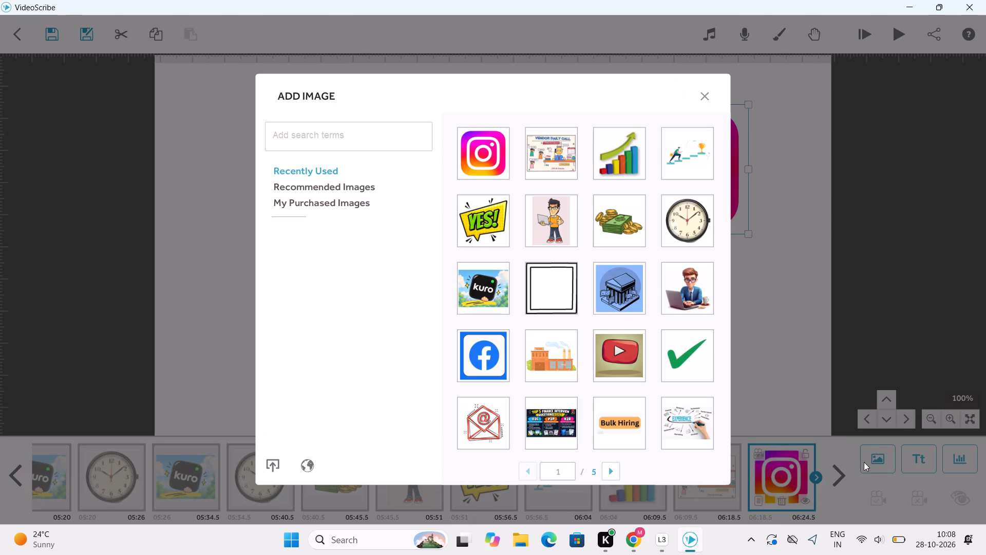
left_click(485, 297)
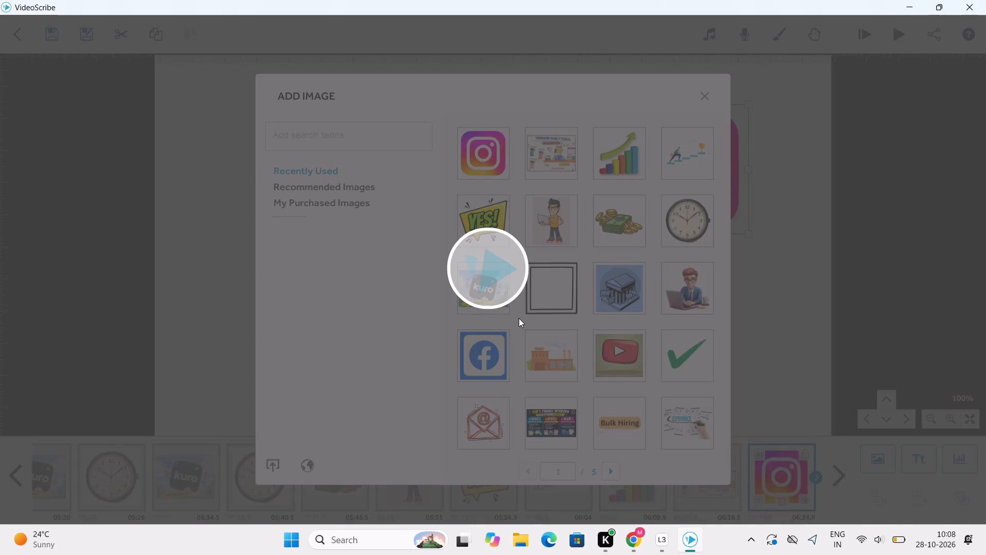
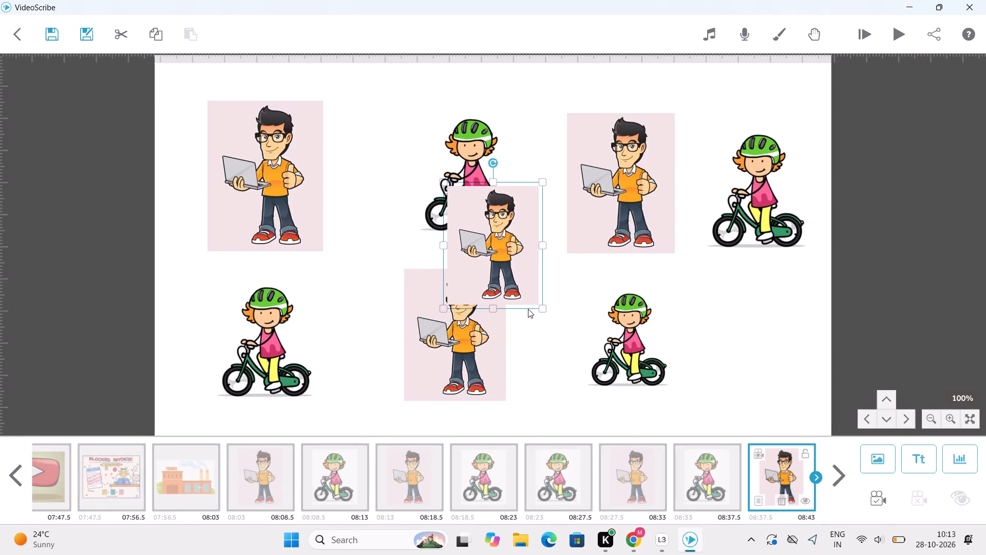
Place the new image of the man with a laptop below the rightmost cyclist, completing the lower row.
left_click_drag(494, 284, 750, 378)
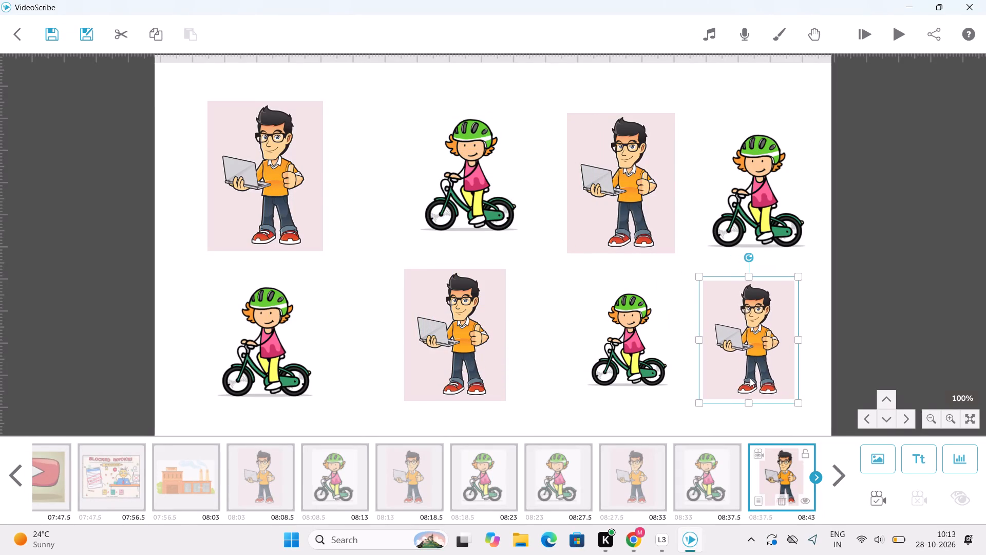
Add the Instagram logo in an empty area below the men and cyclists, shift it left of centre, and set its camera position.
left_click(890, 394)
left_click(890, 394)
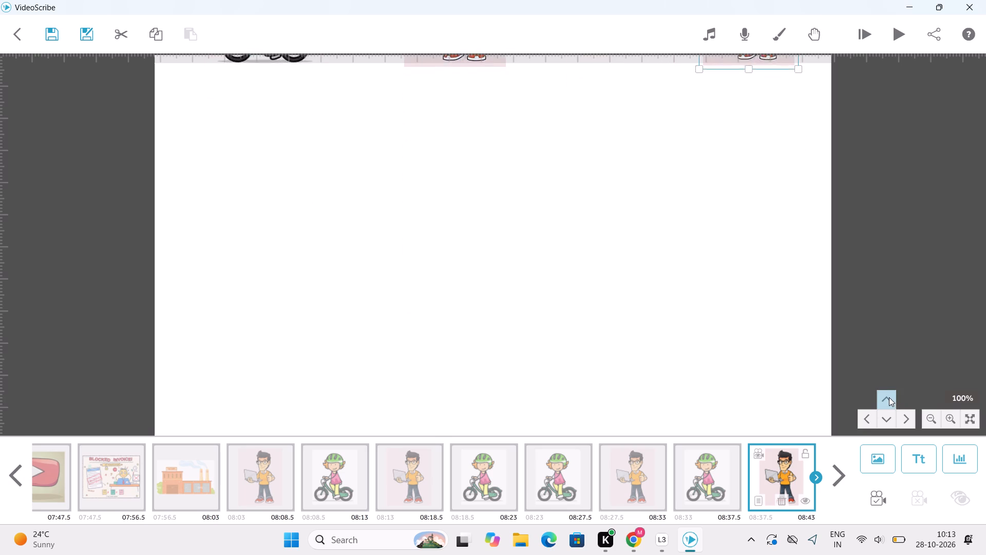
triple_click(887, 396)
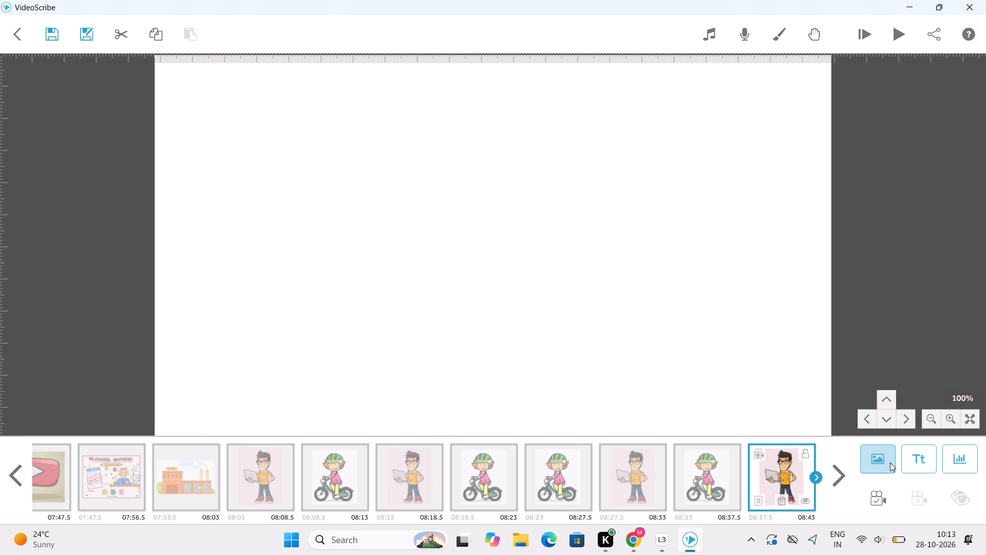
left_click(884, 458)
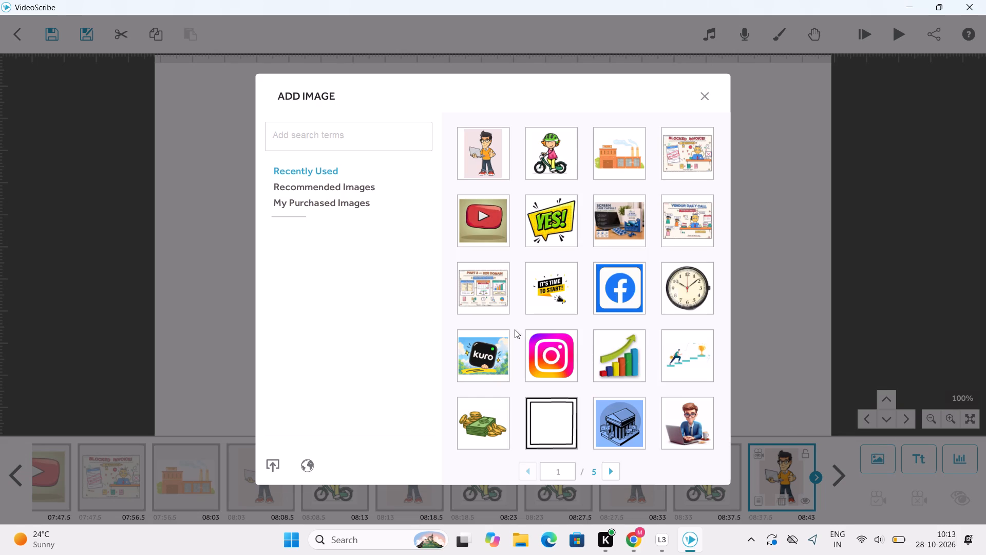
left_click(546, 355)
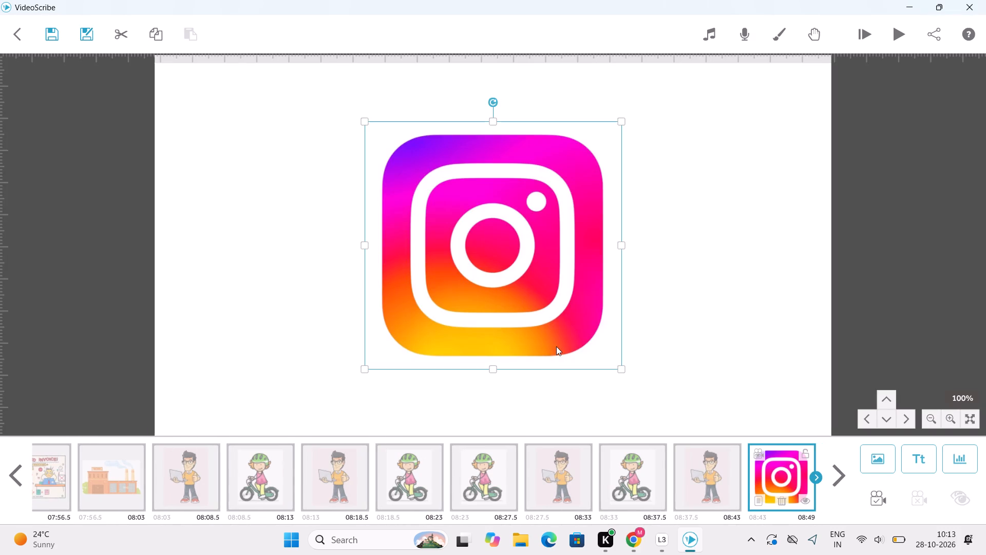
left_click_drag(556, 346, 393, 350)
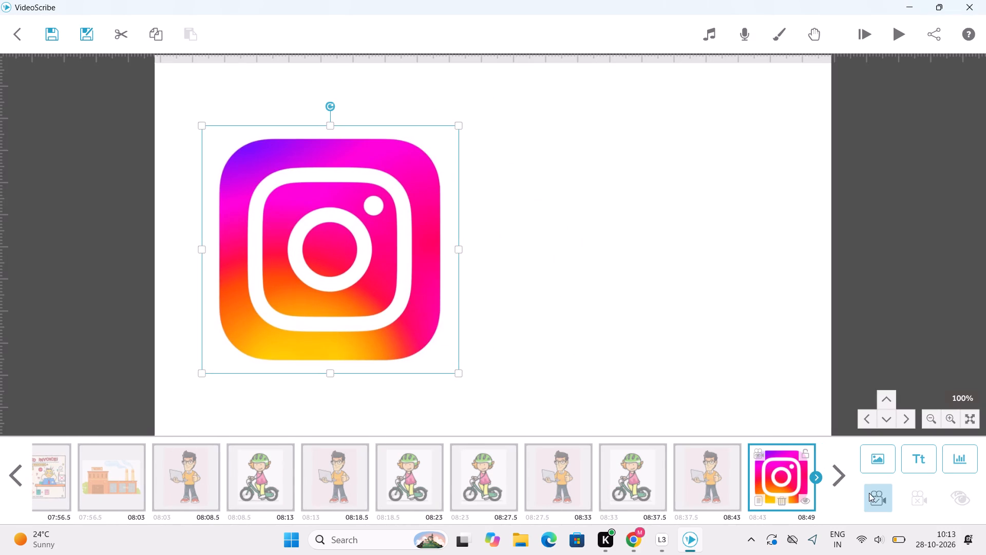
left_click(869, 491)
Add the red YouTube play button image and place it to the right of the Instagram logo.
left_click(869, 462)
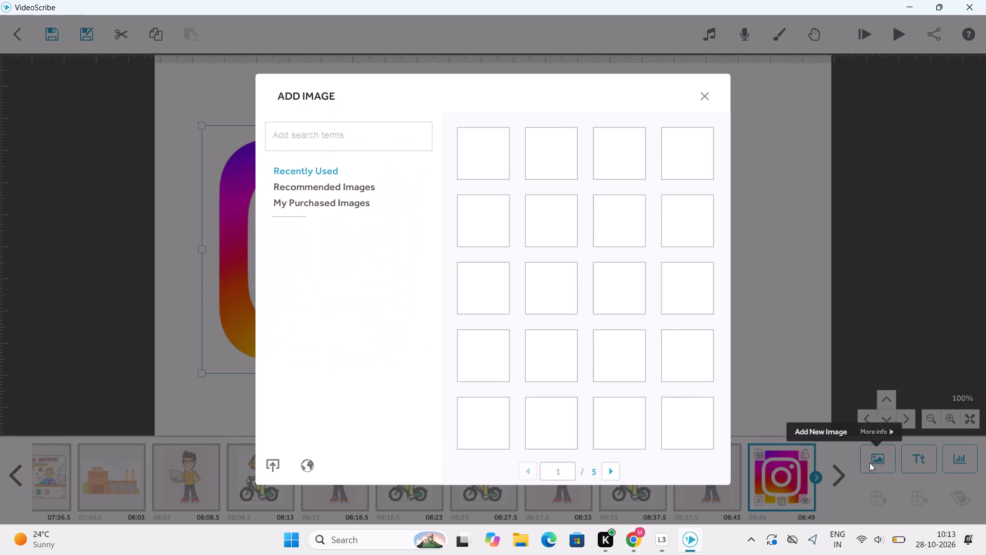
left_click(559, 217)
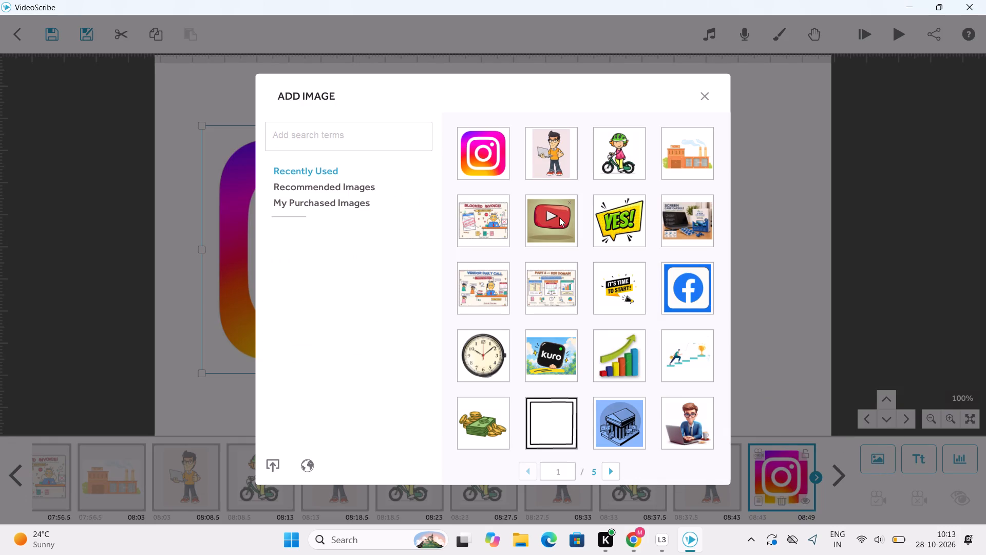
left_click_drag(562, 281, 688, 296)
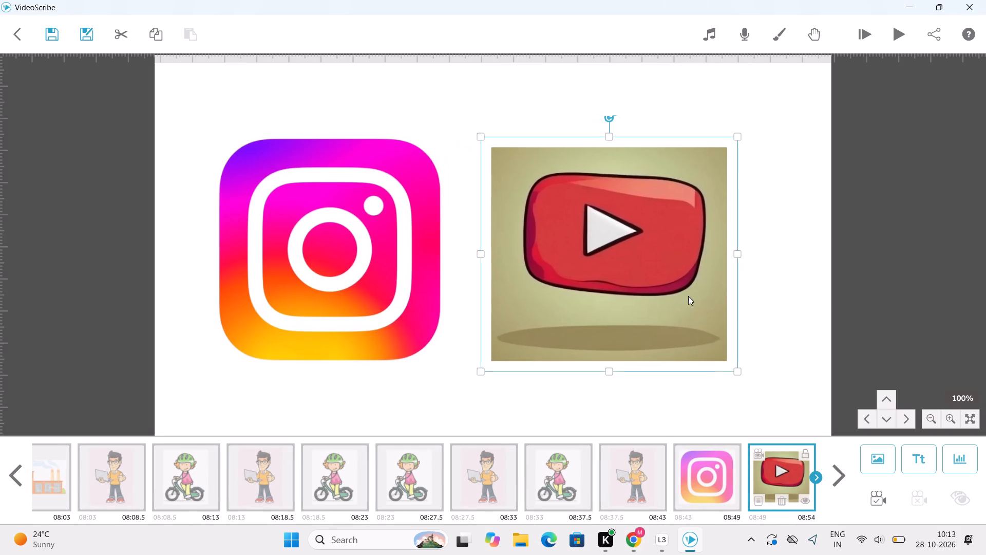
left_click_drag(688, 296, 703, 298)
Add the clock image in an empty area below the logos, shrink it, place it at upper left, and set its camera position.
triple_click(884, 397)
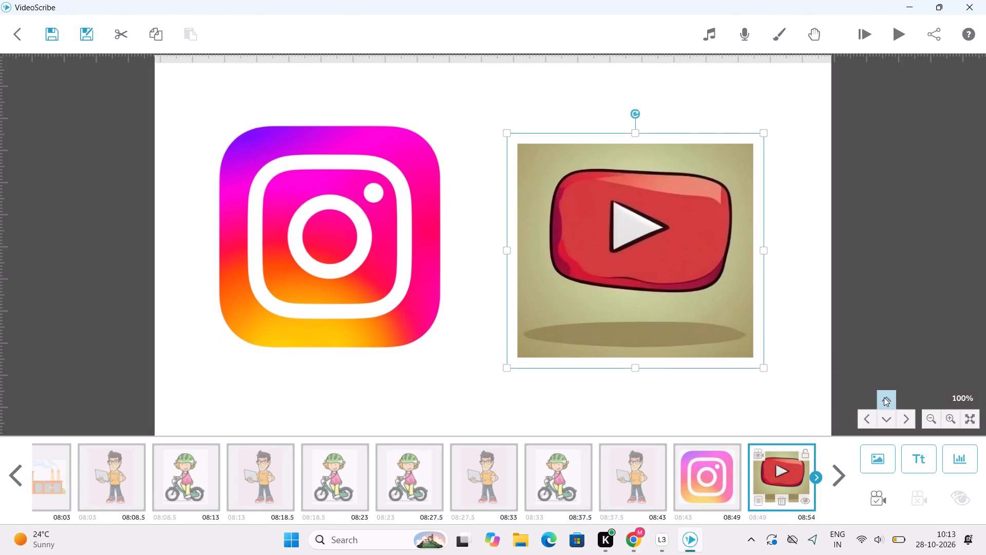
left_click(884, 397)
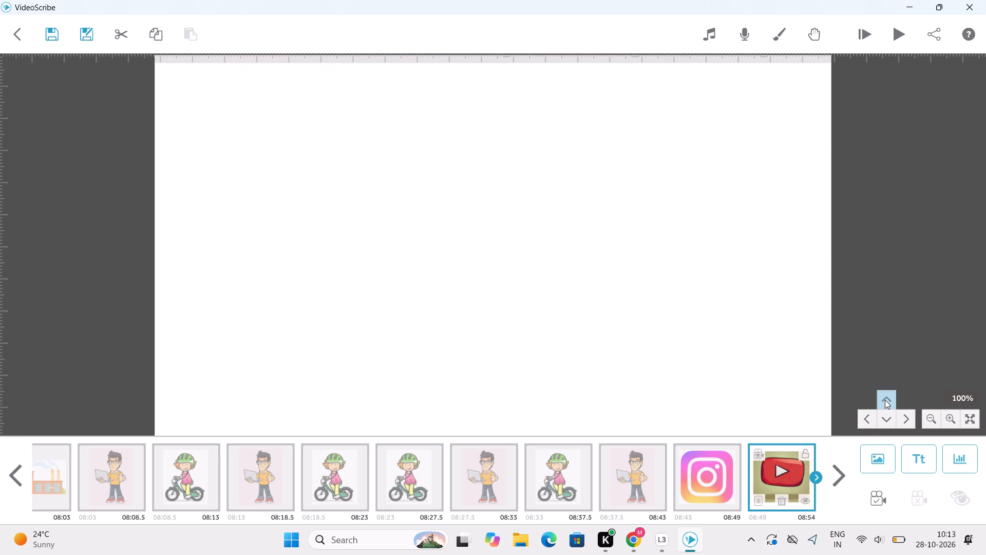
triple_click(885, 400)
double_click(885, 400)
left_click(880, 458)
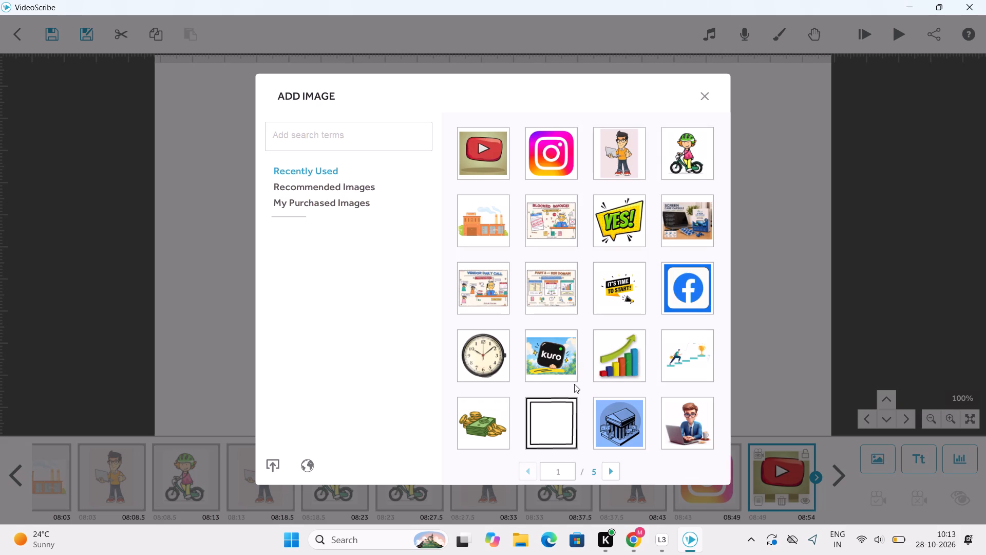
left_click(499, 357)
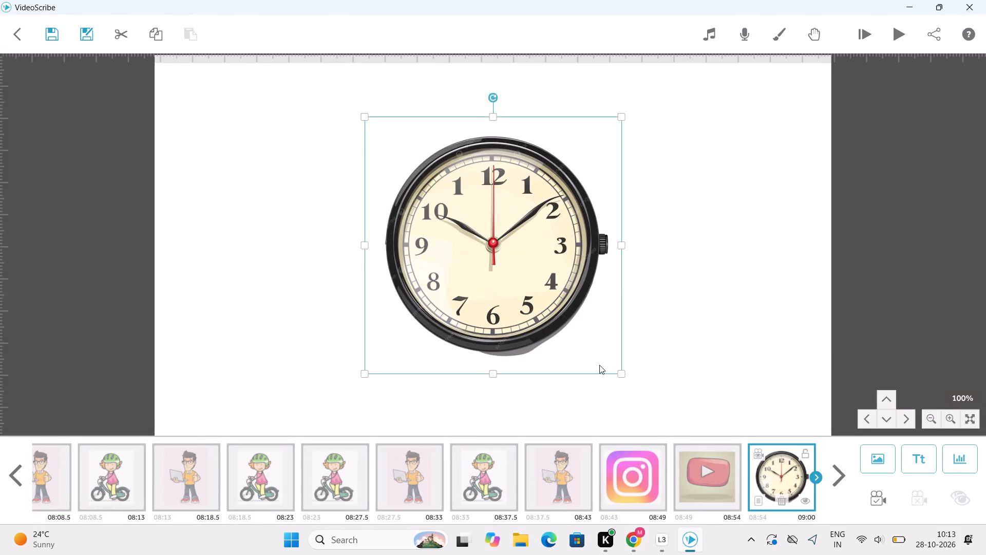
left_click_drag(621, 376, 539, 312)
left_click_drag(517, 297, 299, 224)
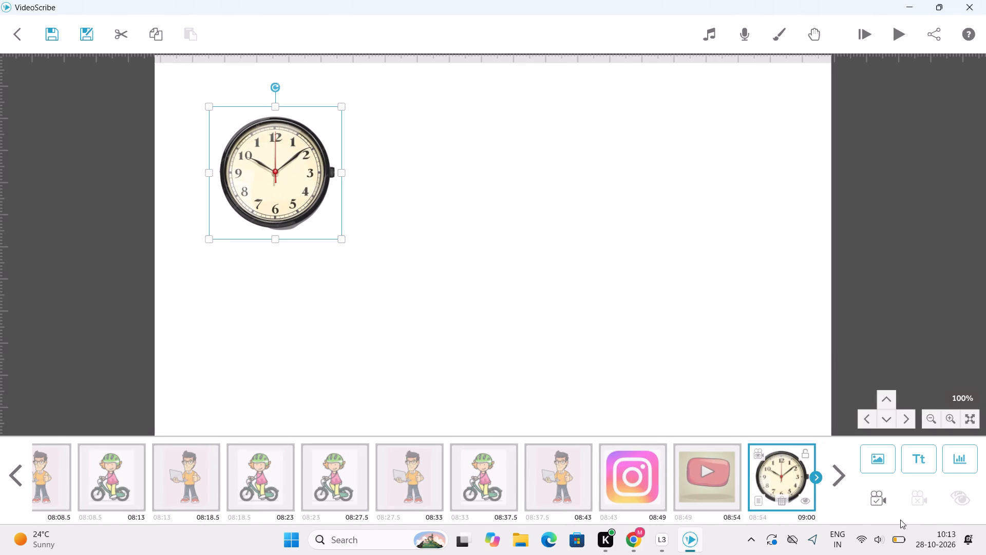
left_click(878, 502)
Add the Vendor Daily Call image to the canvas area with the clock.
left_click(874, 450)
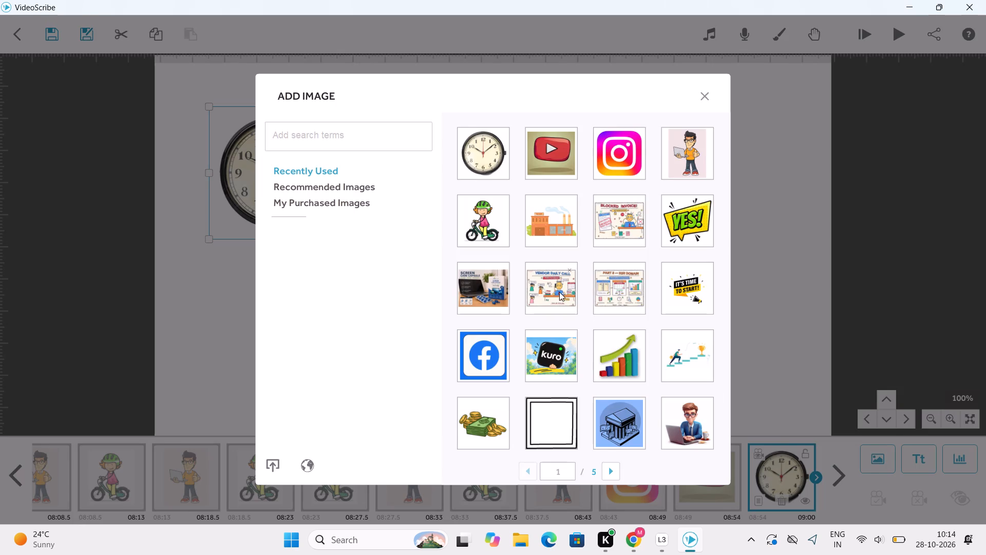
left_click(559, 292)
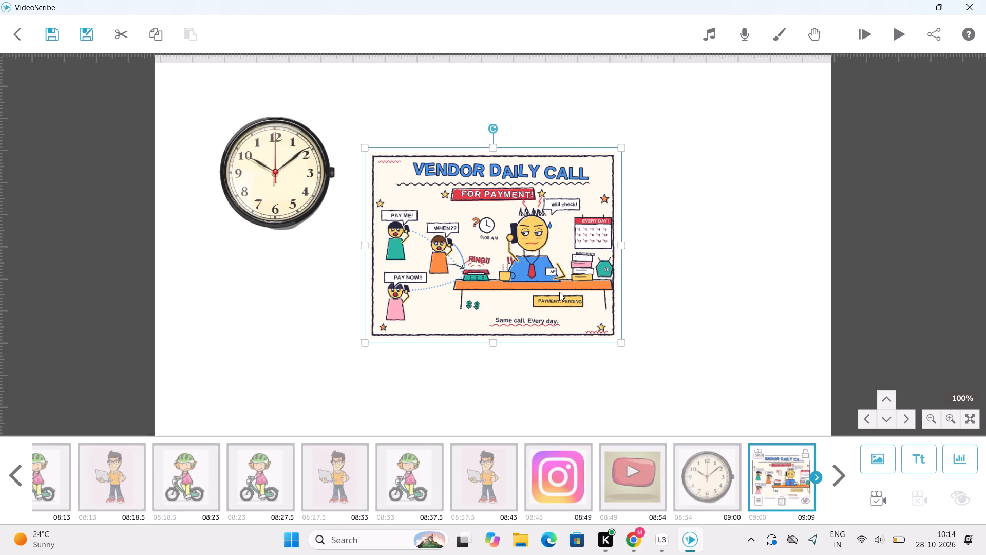
Move the Vendor Daily Call image to the lower right of the clock and set its camera position.
left_click_drag(535, 274, 621, 306)
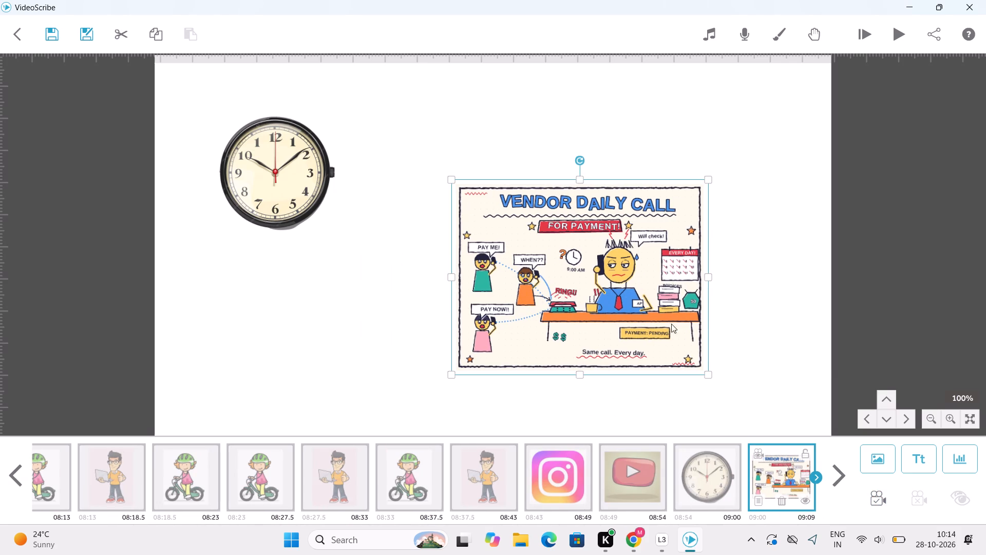
left_click_drag(887, 496, 889, 437)
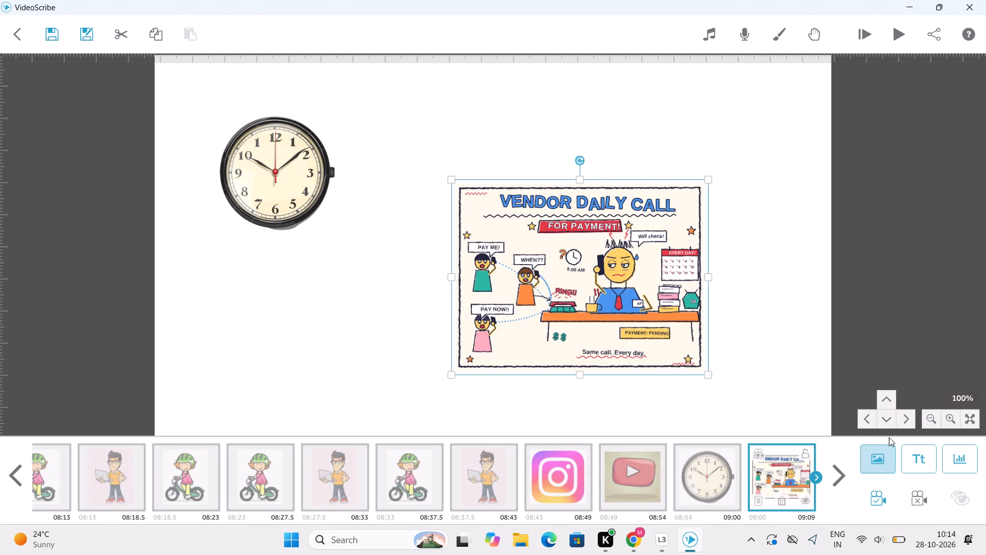
Add the blue bank building image in an empty area below the Vendor Daily Call image, shift it left of centre, and set its camera position.
left_click_drag(889, 437, 886, 397)
double_click(886, 397)
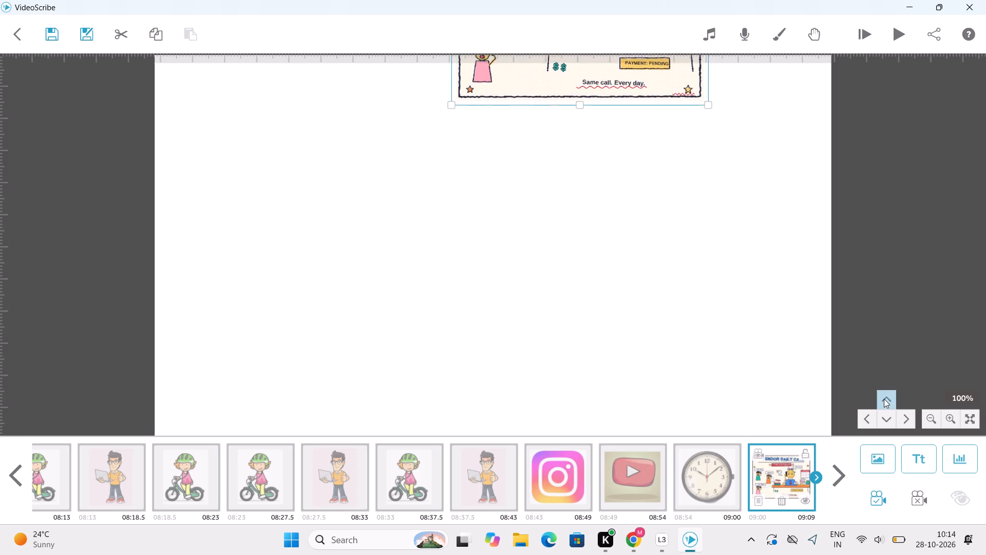
left_click(883, 463)
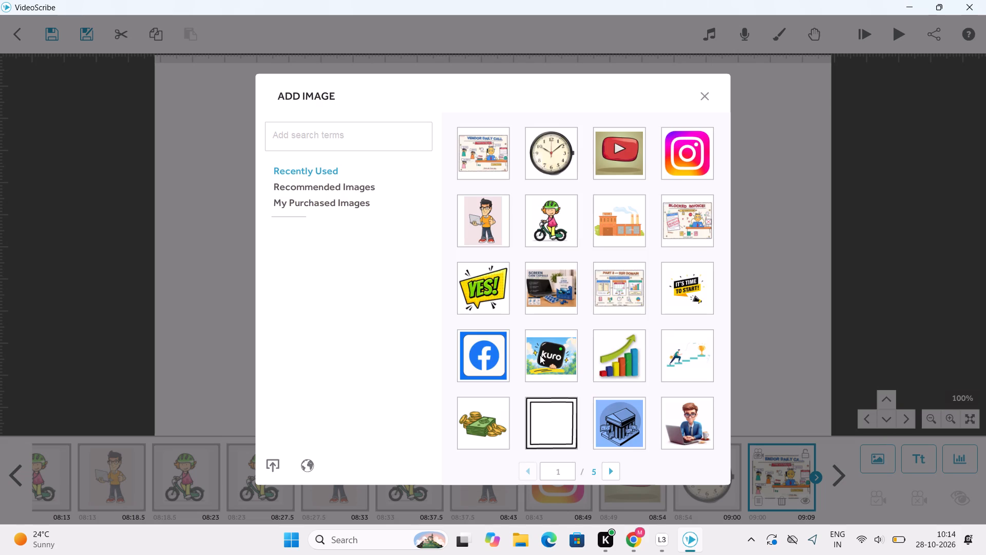
left_click(617, 415)
left_click_drag(590, 346, 487, 358)
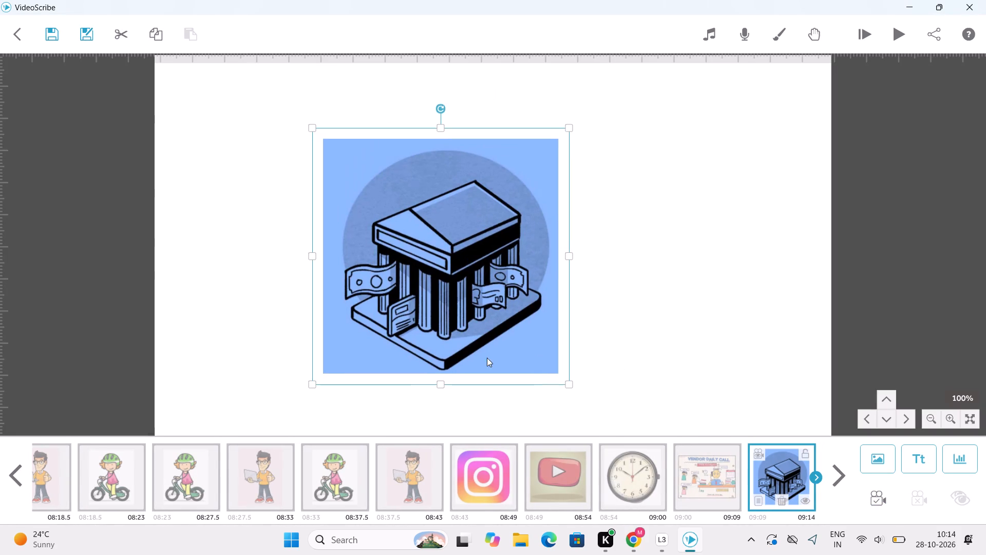
left_click_drag(487, 358, 438, 353)
left_click(880, 505)
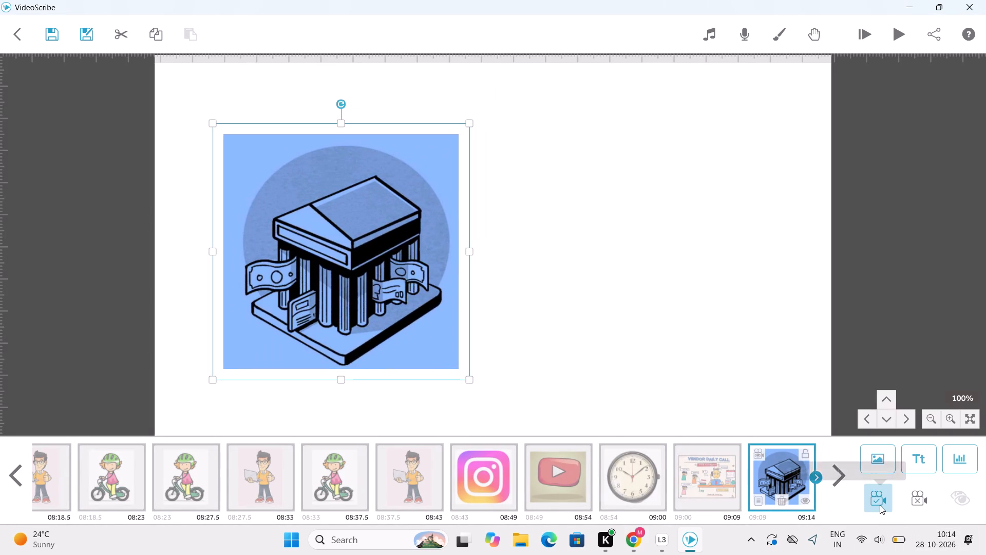
Add the image of the man in a blue suit with a laptop, shrink it, place it right of the bank, and set its camera position.
left_click(870, 459)
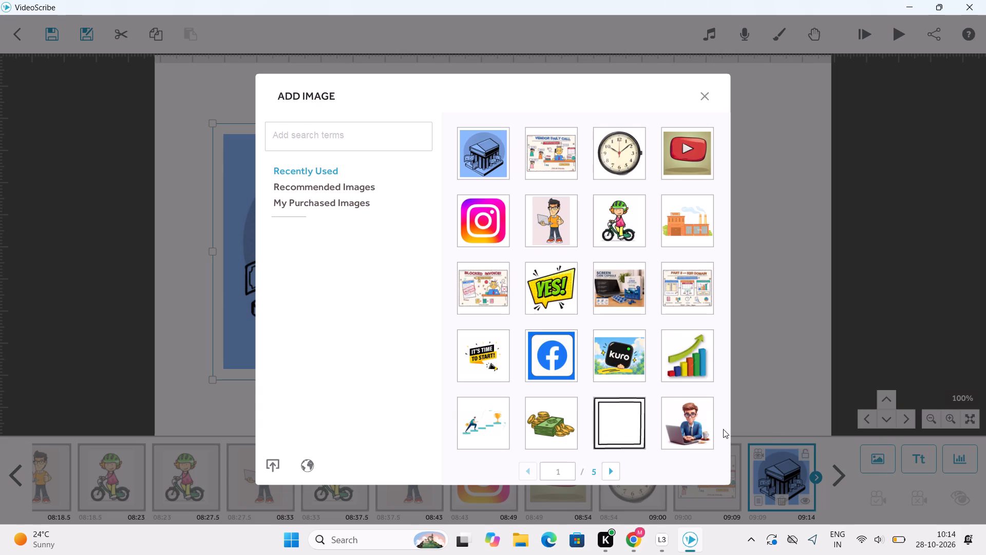
left_click(698, 430)
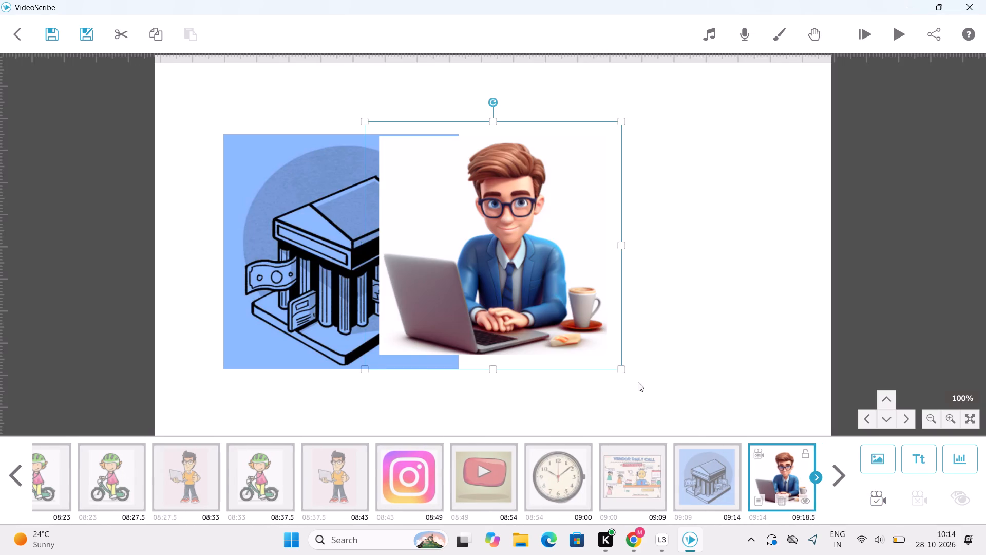
left_click_drag(625, 372, 554, 322)
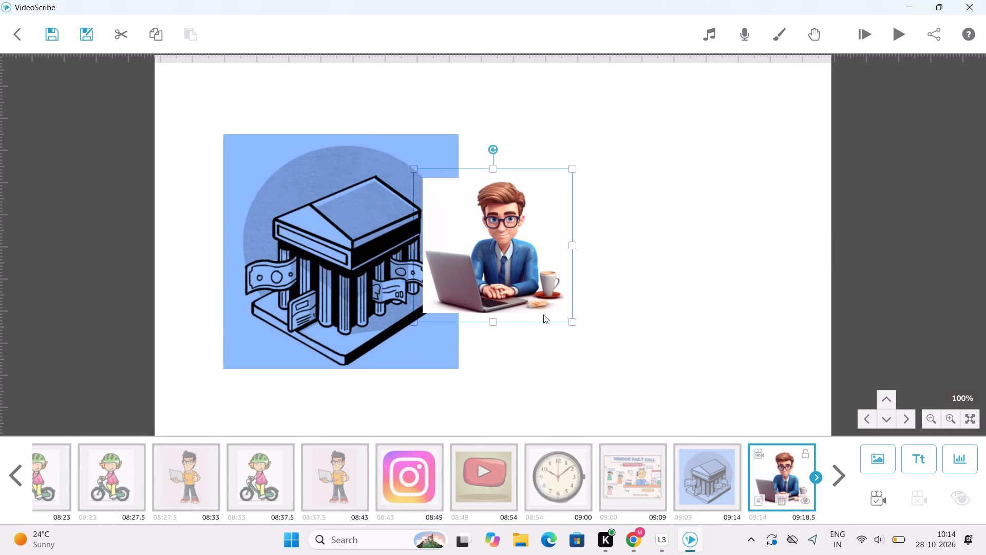
left_click_drag(518, 297, 647, 238)
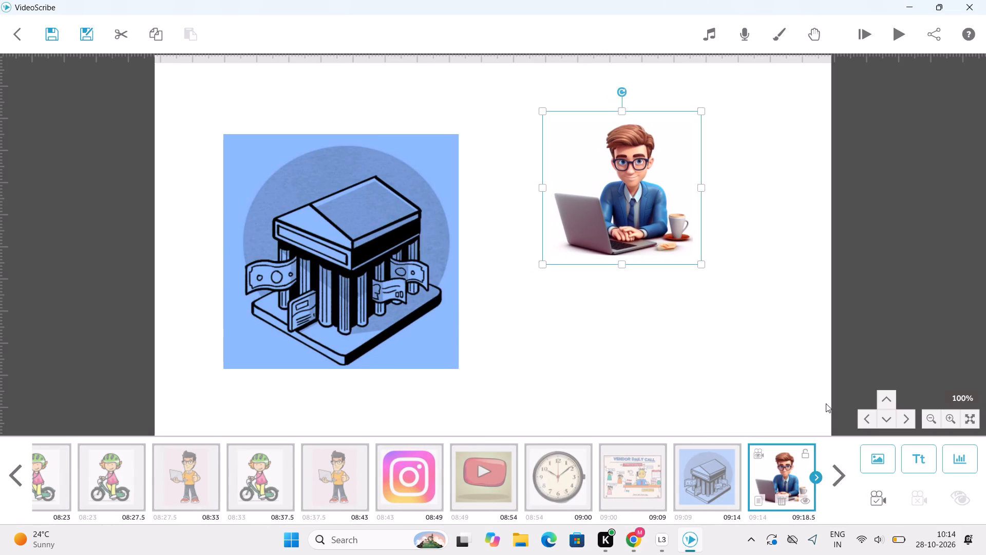
left_click(873, 495)
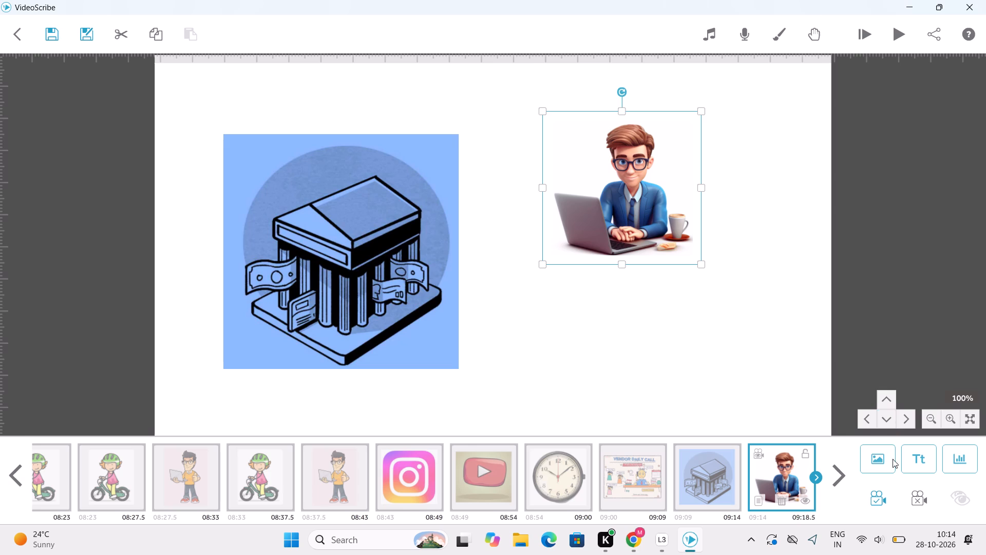
Add the red Subscribe button image from the second page of recently used images, shrink it, and place it below the man in the suit.
left_click(890, 462)
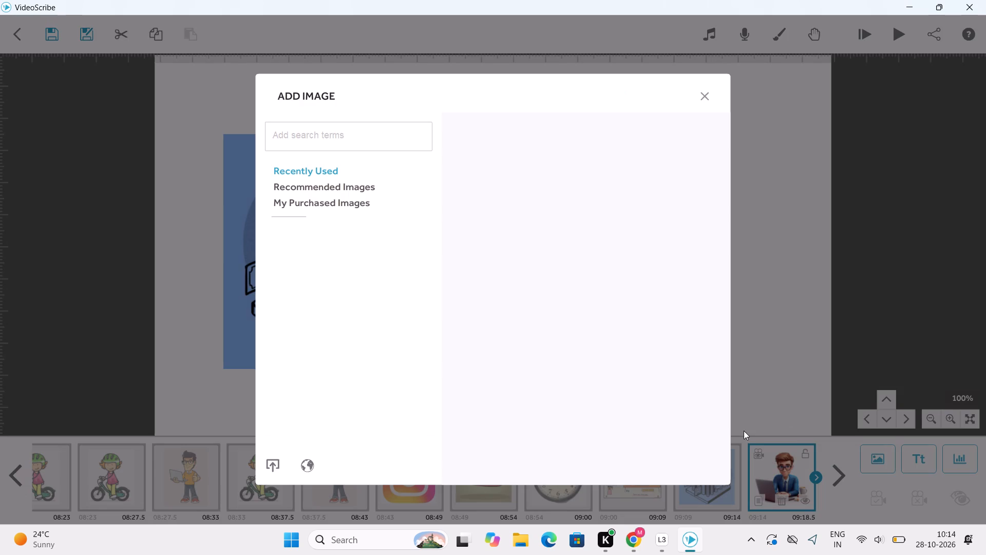
left_click(609, 471)
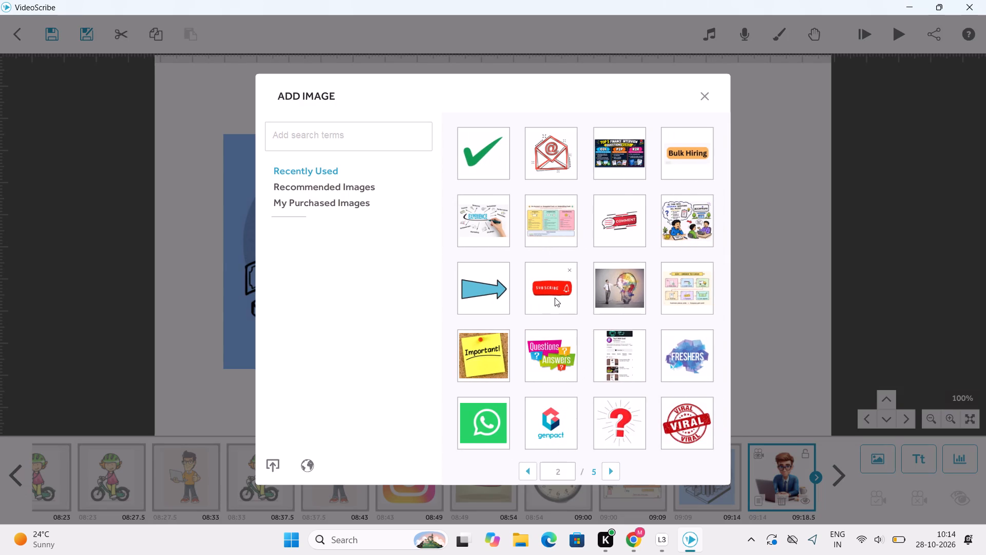
left_click(555, 298)
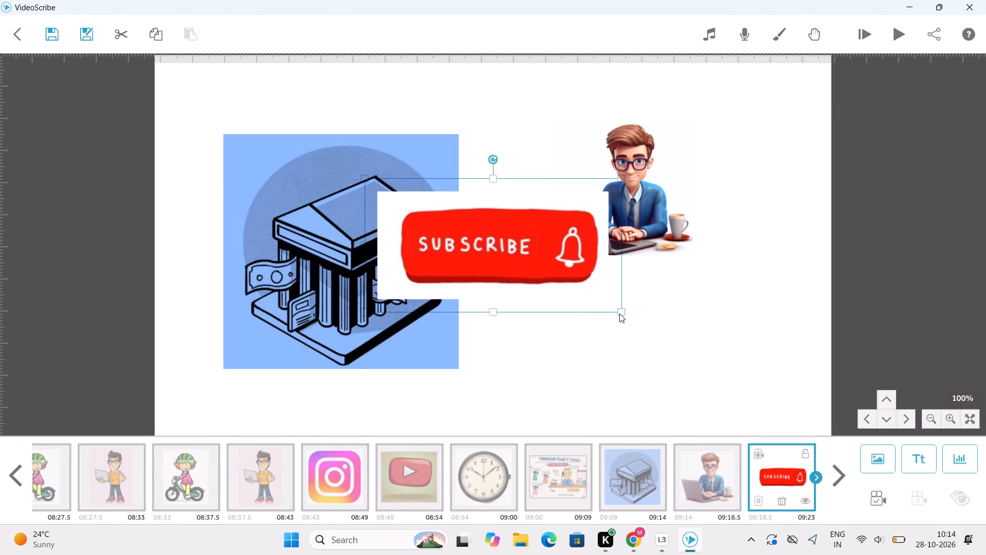
left_click_drag(619, 313, 574, 276)
left_click_drag(549, 267, 699, 348)
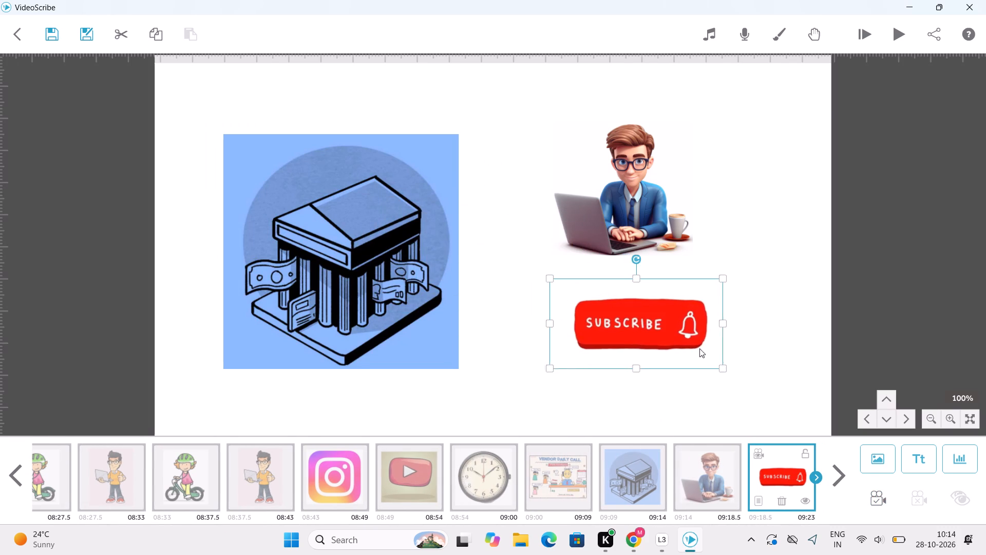
left_click_drag(699, 348, 701, 349)
Add the image of the man climbing steps to a trophy in an empty area below, place it at upper left, and set its camera position.
triple_click(887, 406)
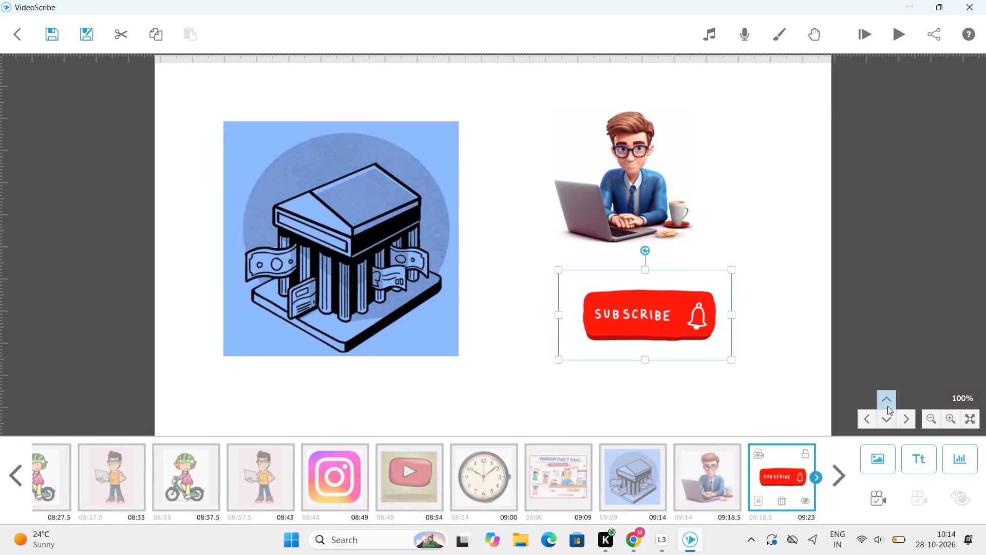
left_click(887, 406)
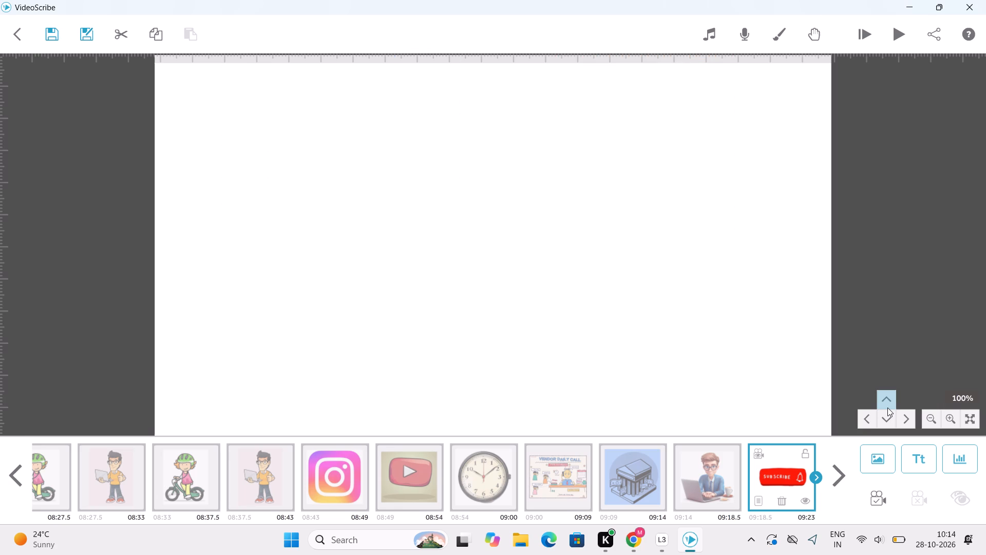
left_click(879, 452)
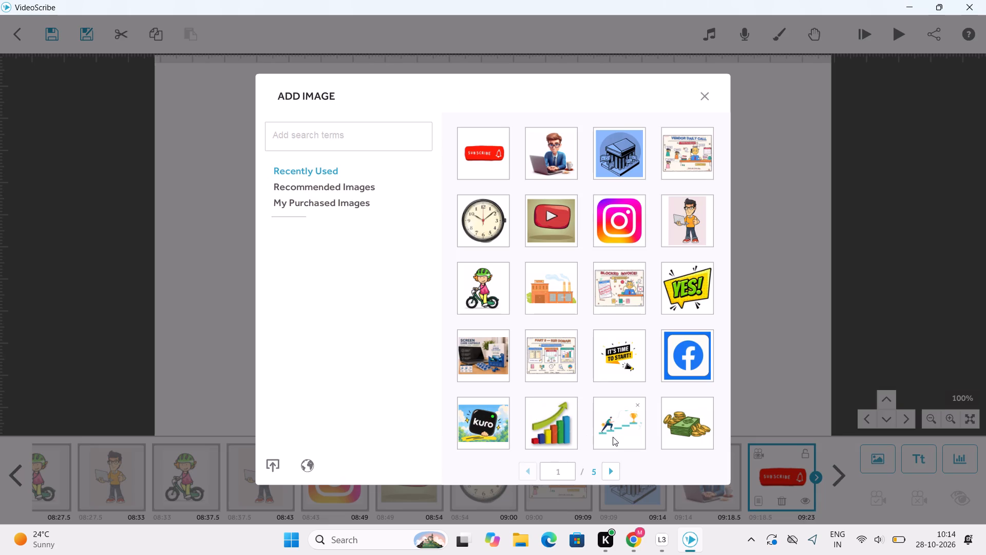
left_click(614, 436)
left_click_drag(583, 283, 398, 212)
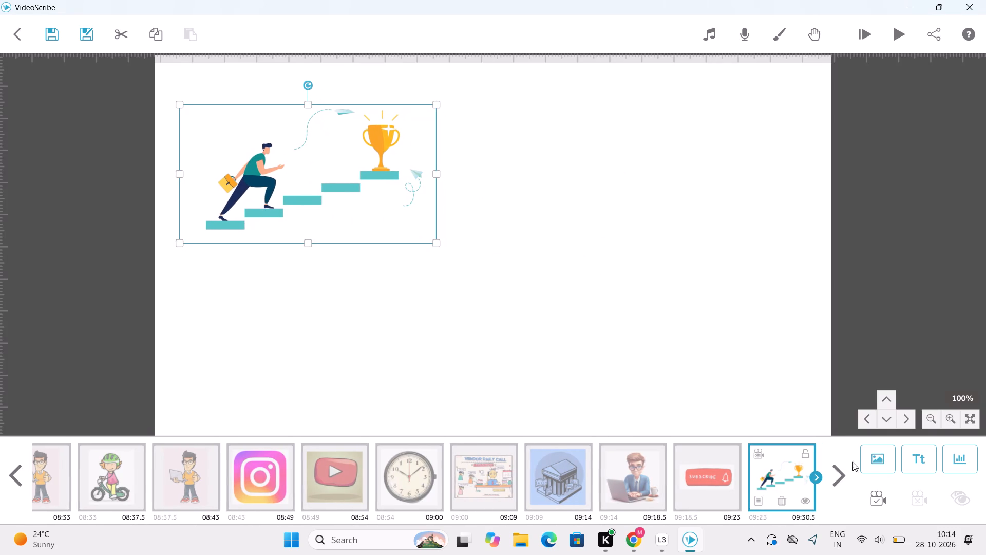
left_click_drag(875, 493, 875, 475)
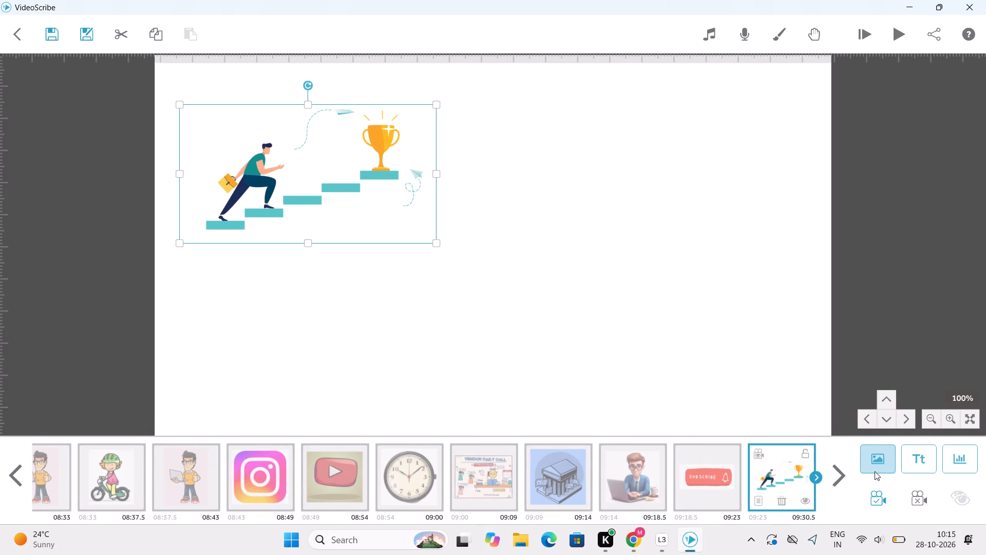
Add the image of banknotes and gold coins and place it to the lower right of the climbing man.
left_click(875, 471)
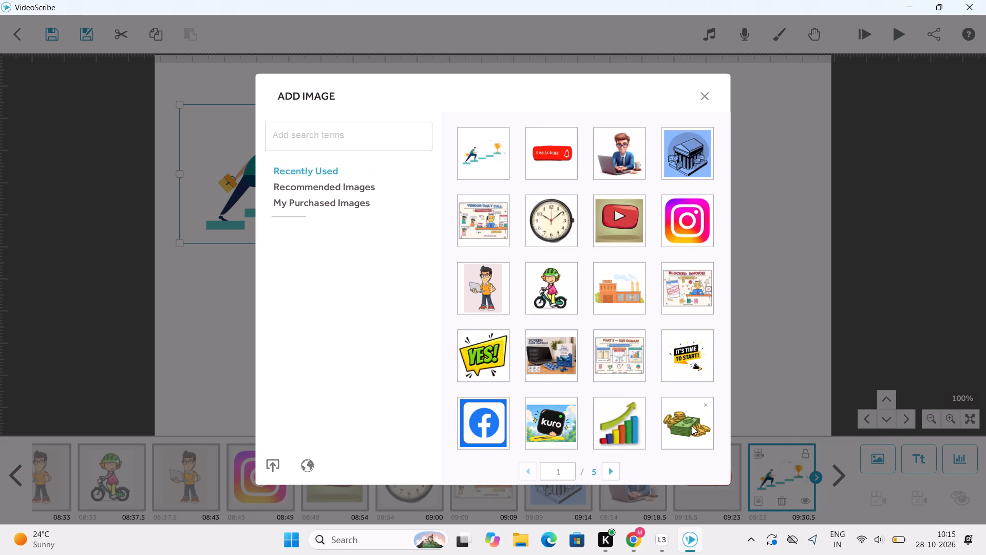
left_click(692, 426)
left_click_drag(548, 260, 596, 286)
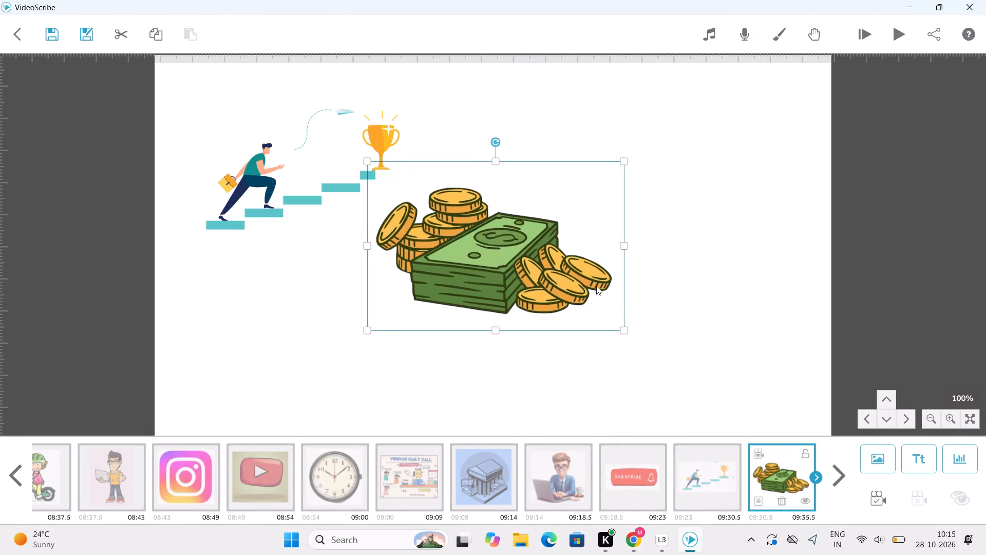
left_click_drag(596, 286, 722, 328)
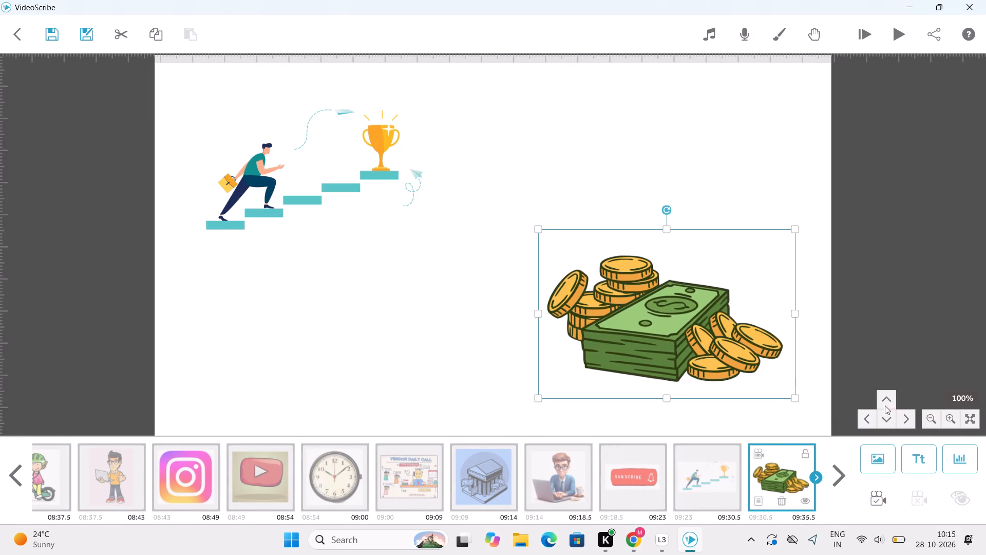
Add the bar chart with rising arrow in an empty area below the money, shrink it, place it at upper left, and set its camera position.
triple_click(885, 398)
left_click(885, 398)
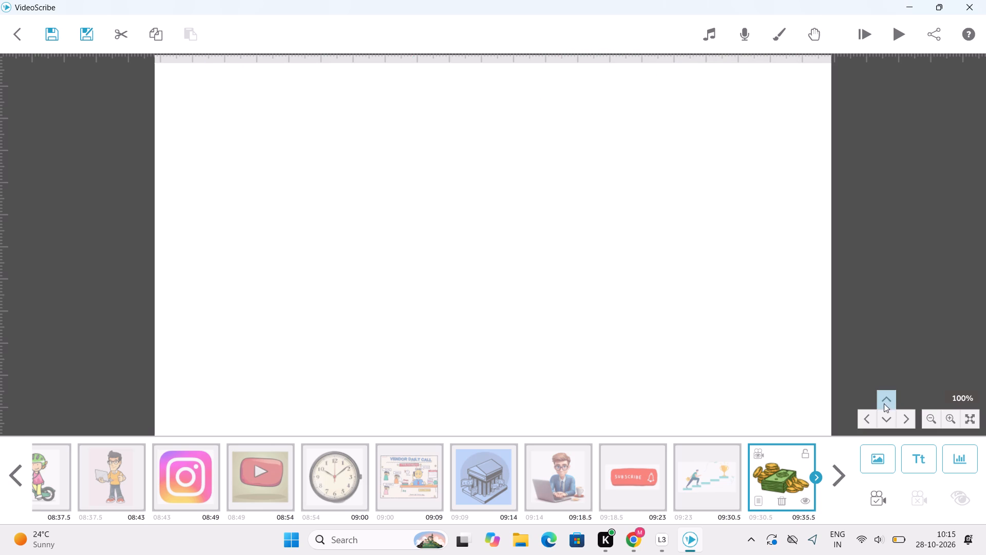
left_click(885, 461)
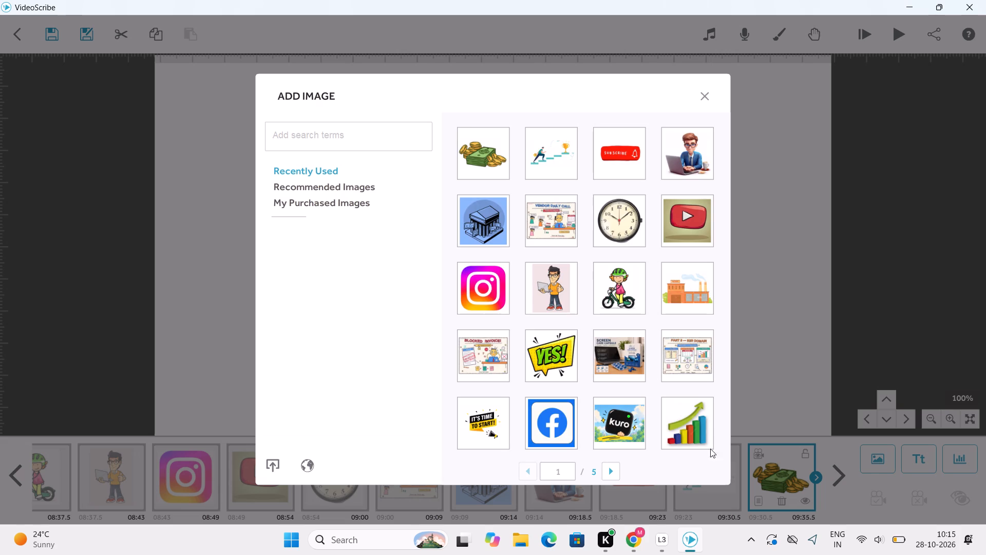
left_click(697, 437)
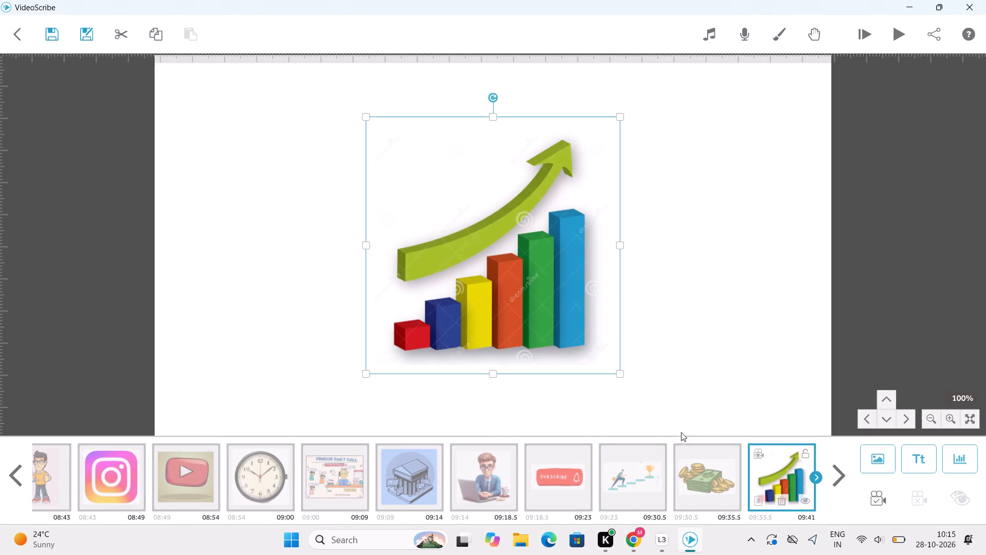
left_click_drag(620, 373, 587, 360)
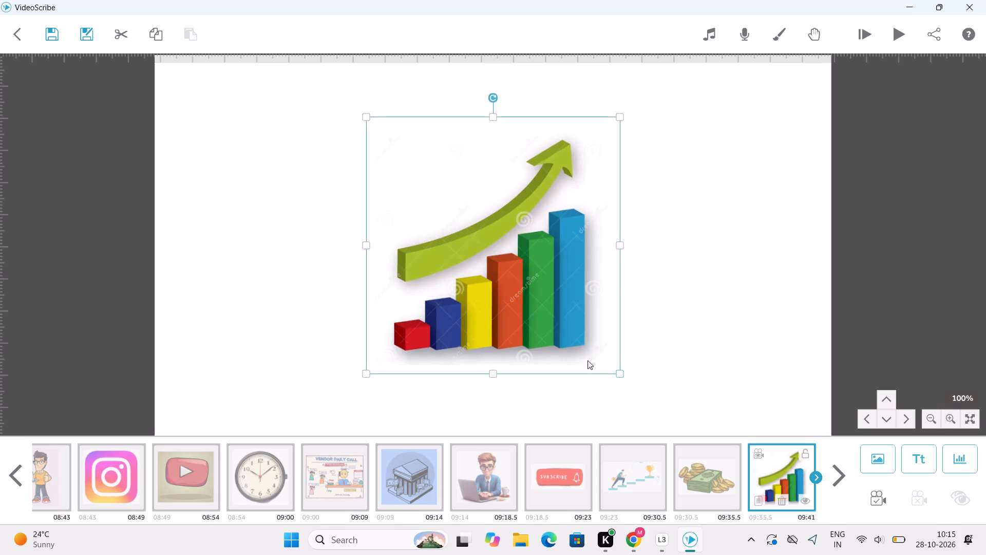
left_click_drag(587, 360, 538, 310)
left_click_drag(528, 296, 322, 211)
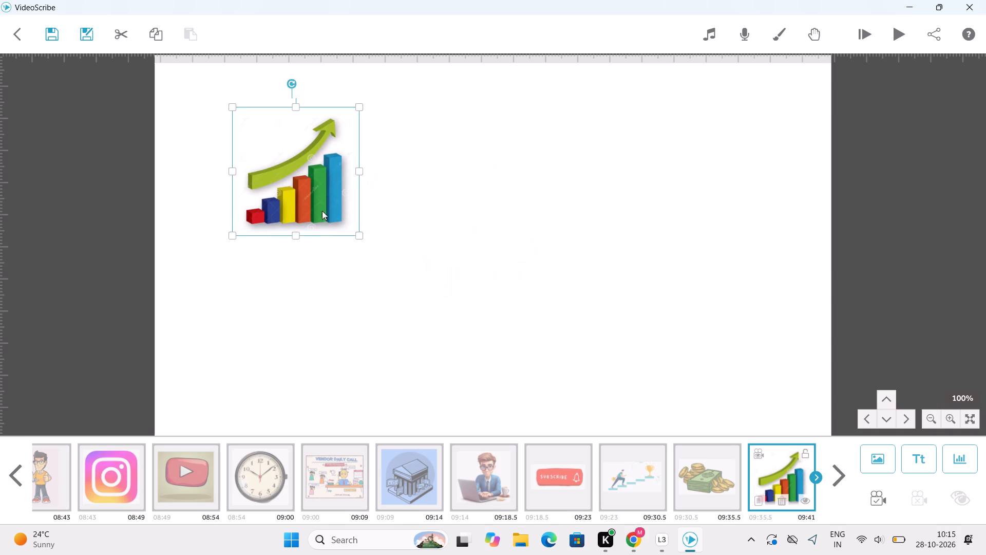
left_click_drag(322, 211, 315, 212)
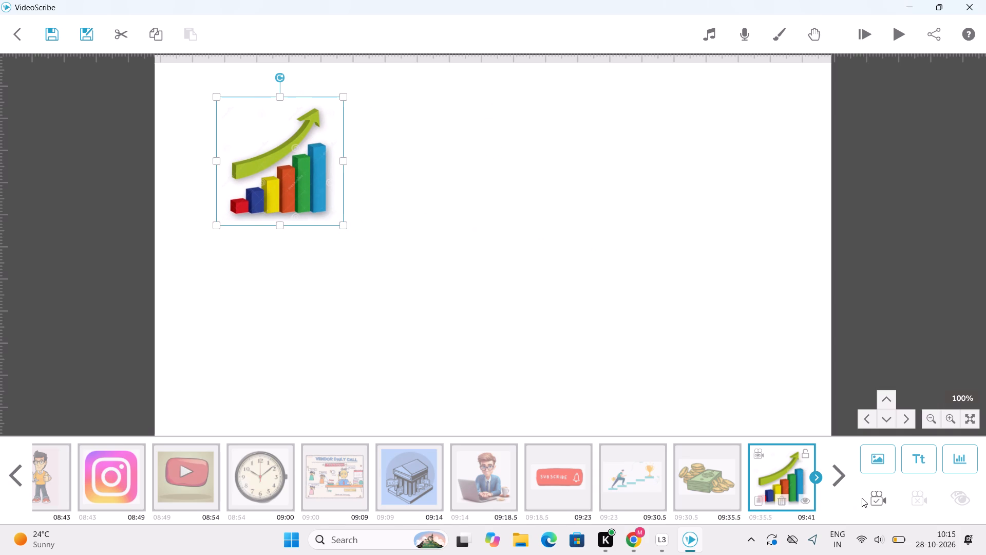
left_click(867, 499)
Add the standing man with laptop image, shrink it, place it to the right of the bar chart, and set its camera position.
left_click(888, 455)
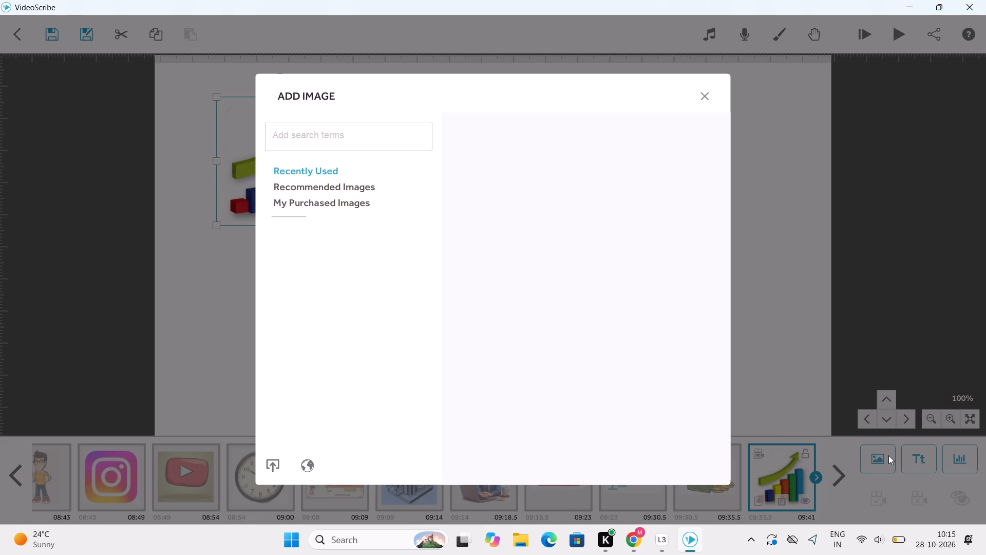
left_click(620, 286)
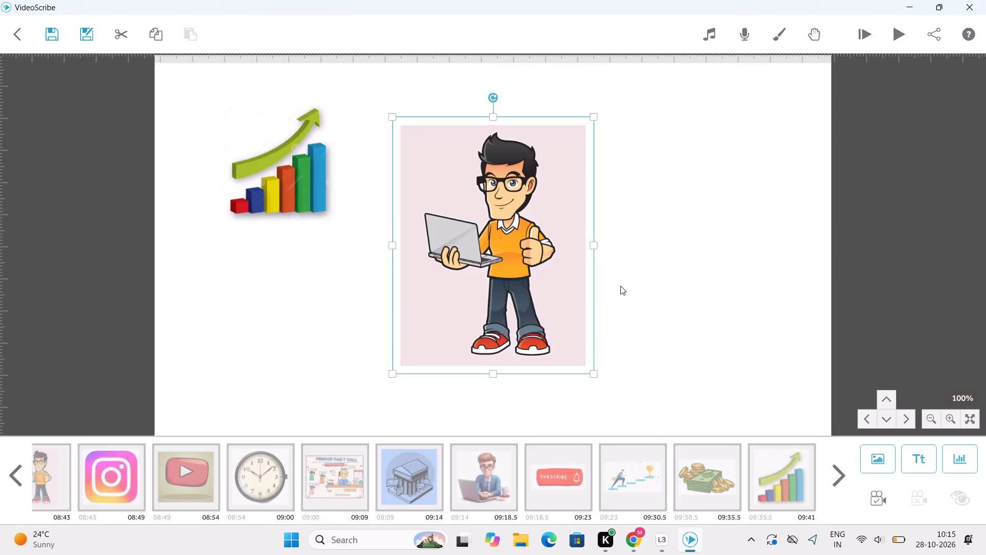
left_click_drag(595, 377, 568, 341)
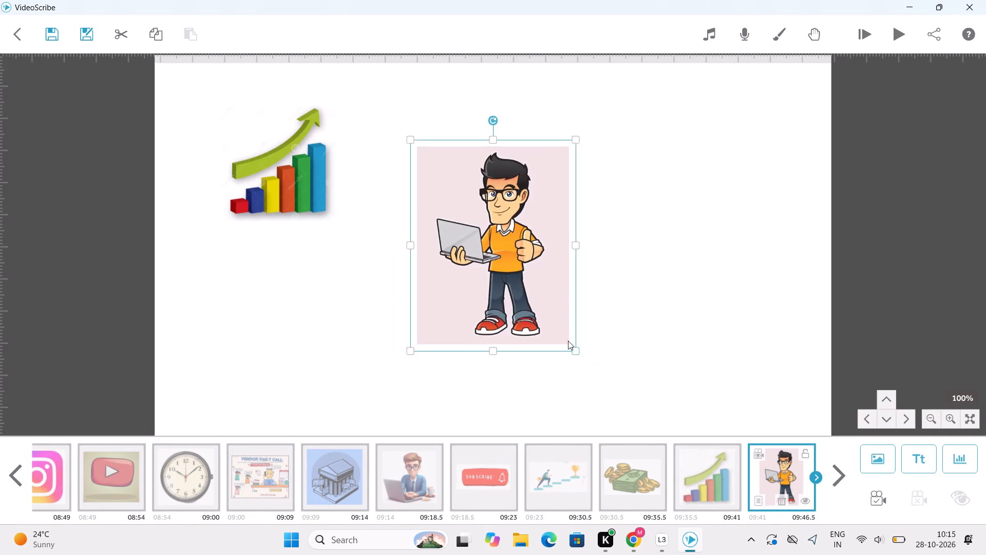
left_click_drag(568, 341, 545, 323)
left_click_drag(527, 314, 546, 262)
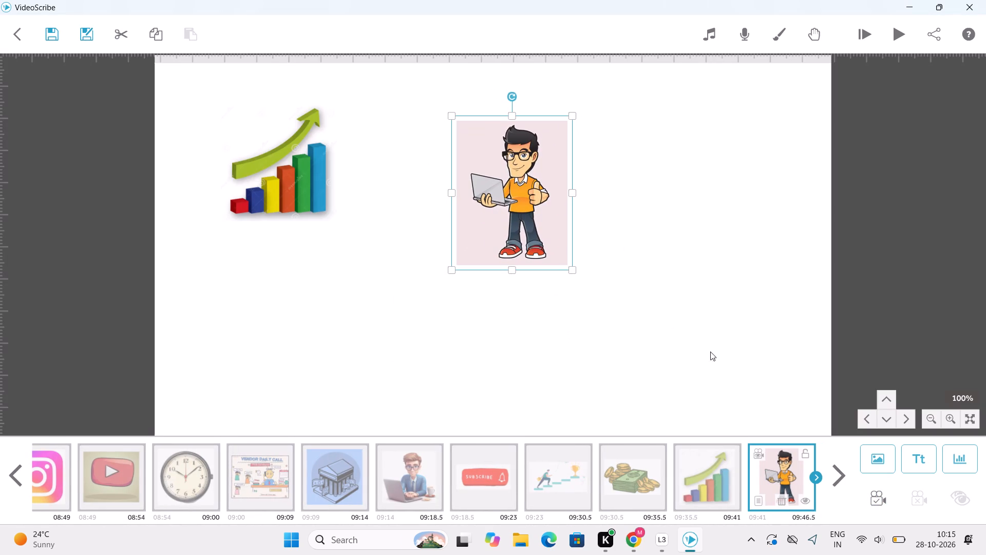
left_click(875, 498)
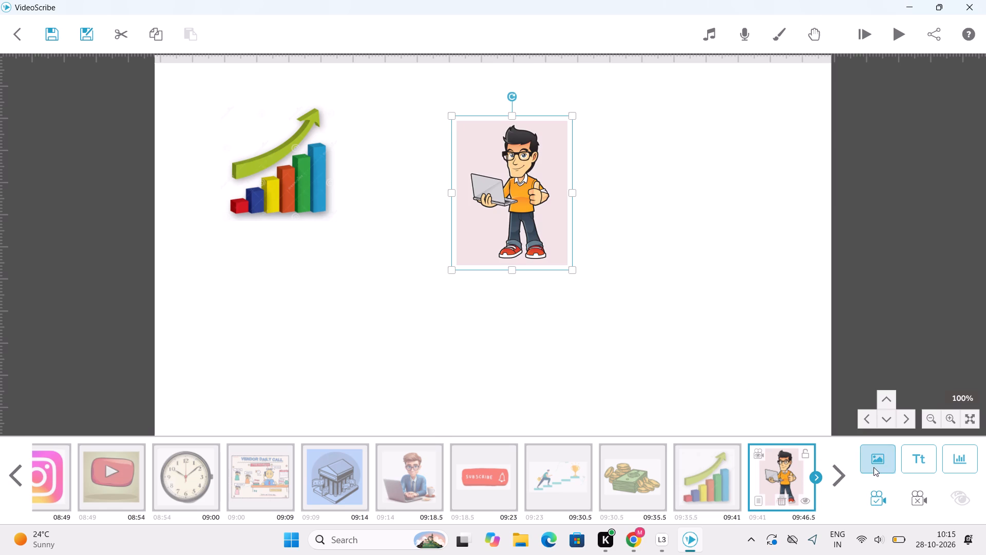
Add the girl on a bicycle image, shrink it, place it to the right of the man with laptop, and set its camera position.
left_click(874, 467)
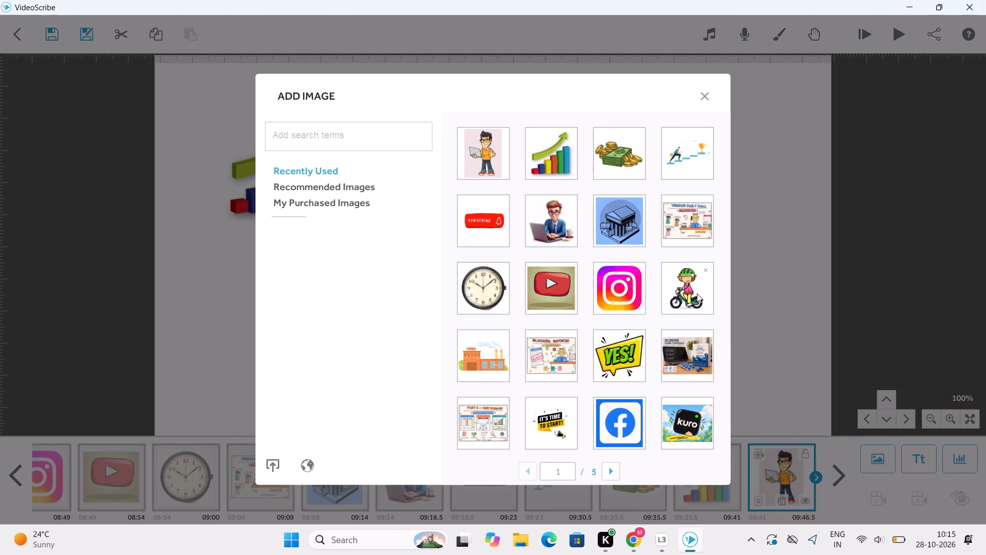
left_click(697, 293)
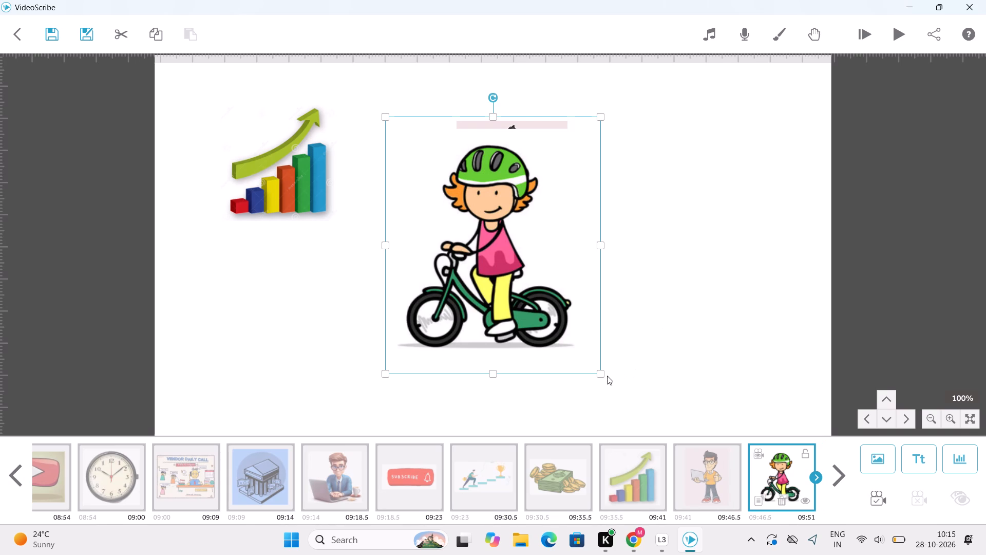
left_click_drag(602, 375, 563, 337)
left_click_drag(520, 308, 732, 264)
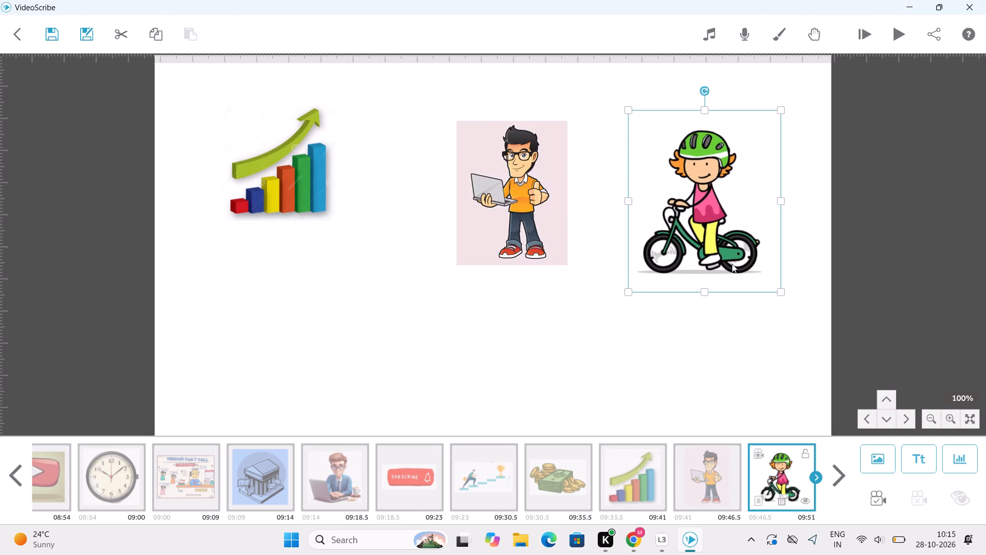
left_click(882, 496)
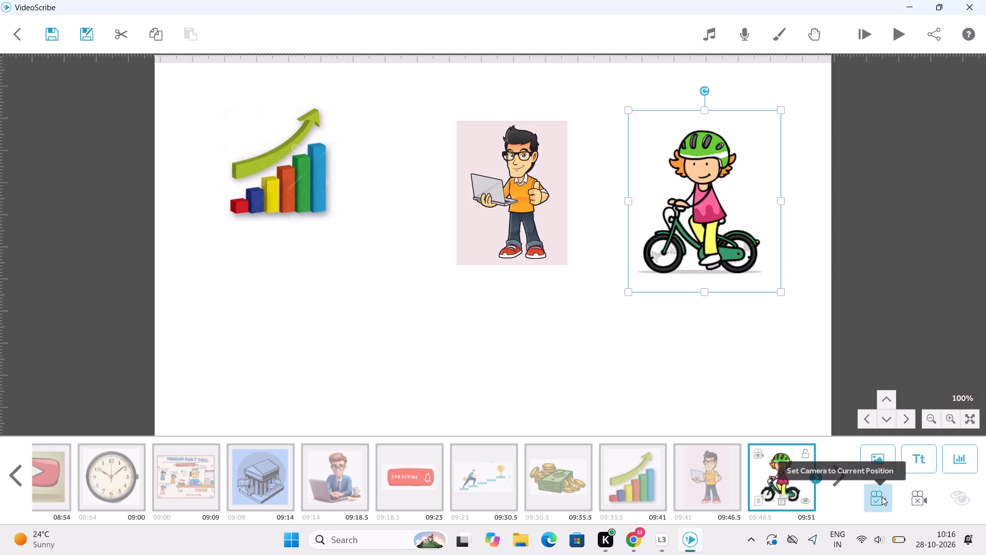
Add the round clock image, shrink it, place it below the bar chart, and set its camera position.
left_click(878, 467)
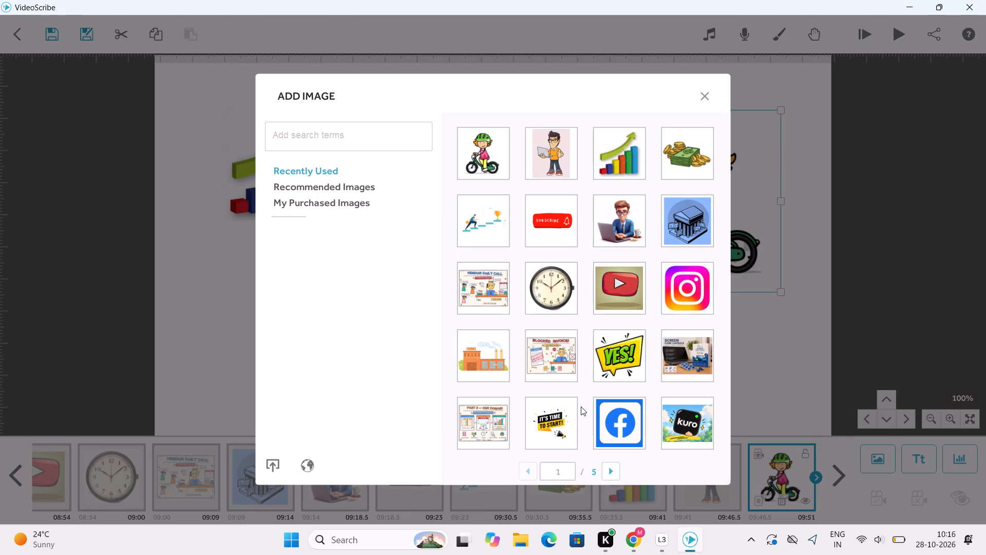
left_click(555, 298)
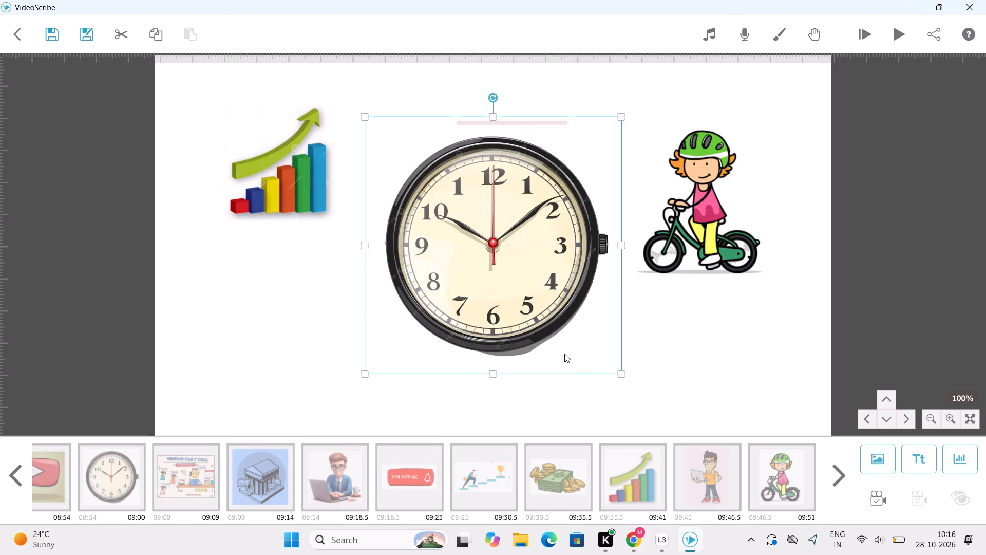
left_click_drag(622, 373, 548, 313)
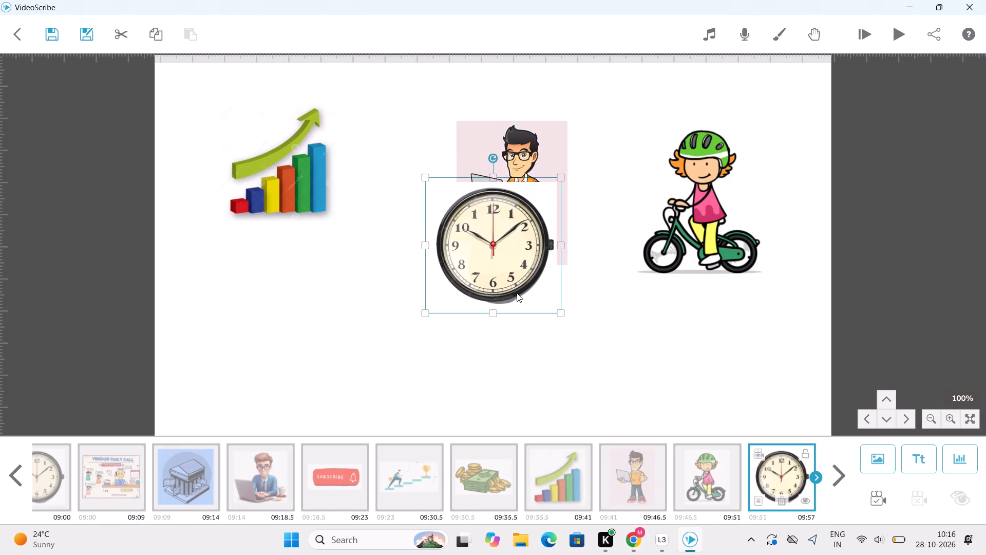
left_click_drag(517, 293, 313, 386)
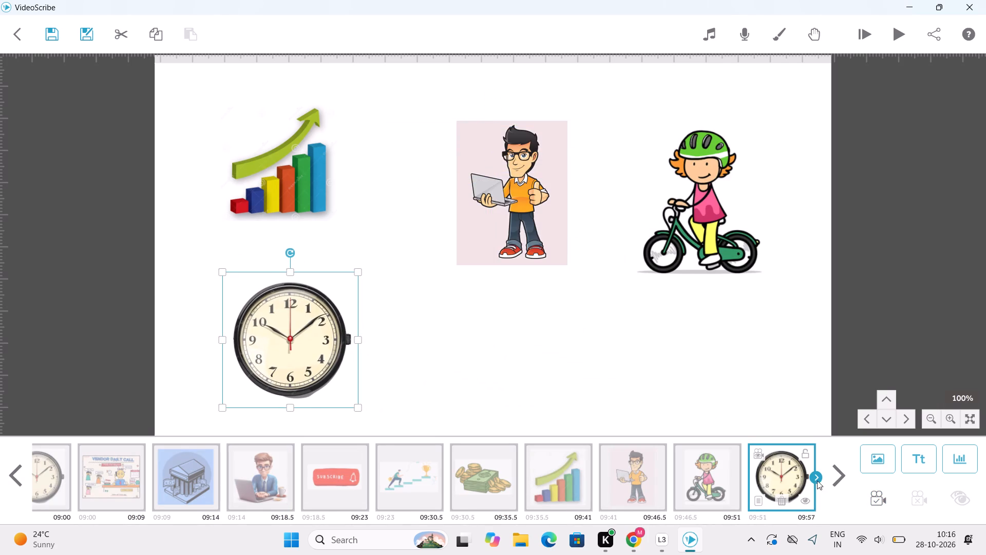
left_click(881, 497)
Add the YES! speech bubble image, shrink it, place it below the man with laptop, and set its camera position.
left_click(882, 468)
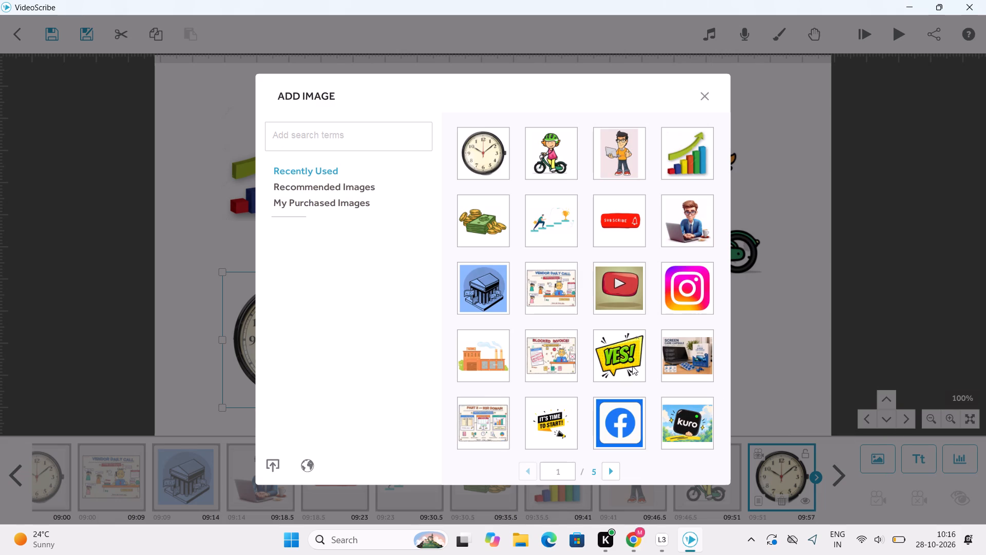
left_click(629, 360)
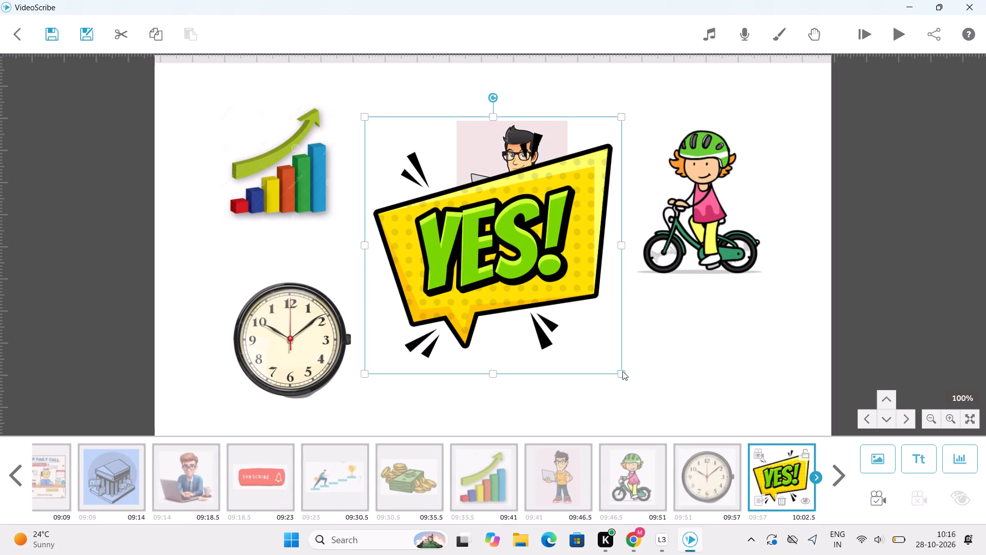
left_click(623, 373)
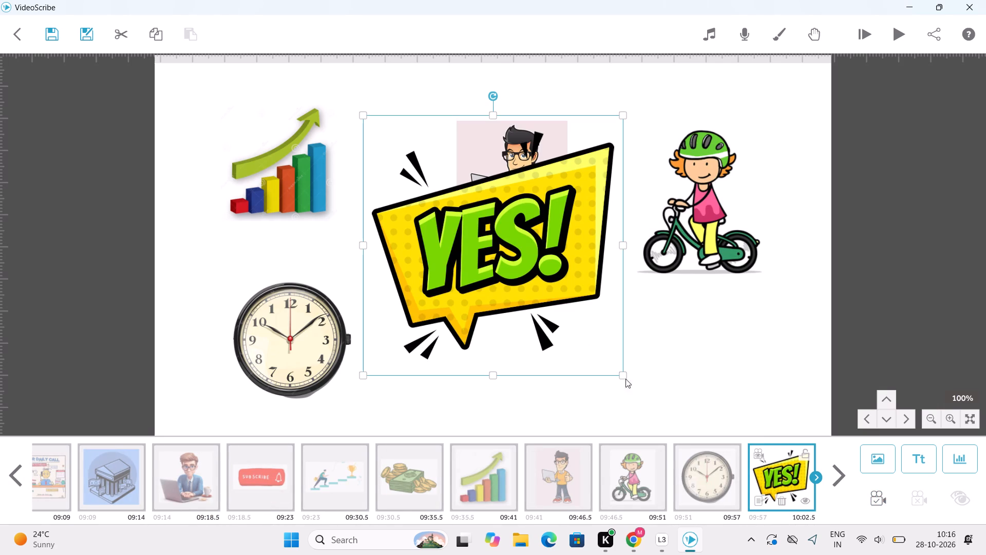
left_click_drag(623, 376, 545, 302)
left_click_drag(508, 282, 528, 389)
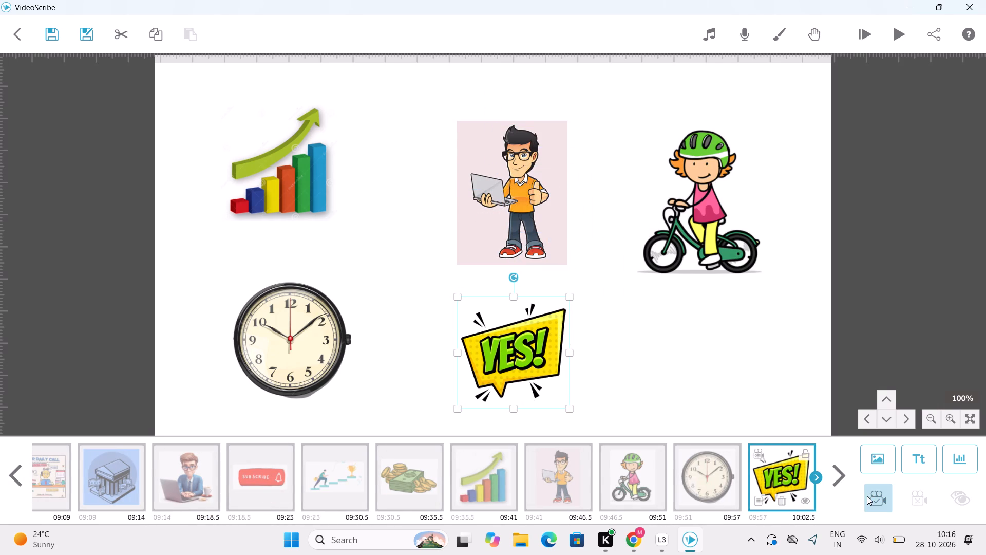
left_click(867, 496)
Add the banknotes and gold coins image, shrink it, and place it below the girl on the bicycle.
left_click(873, 461)
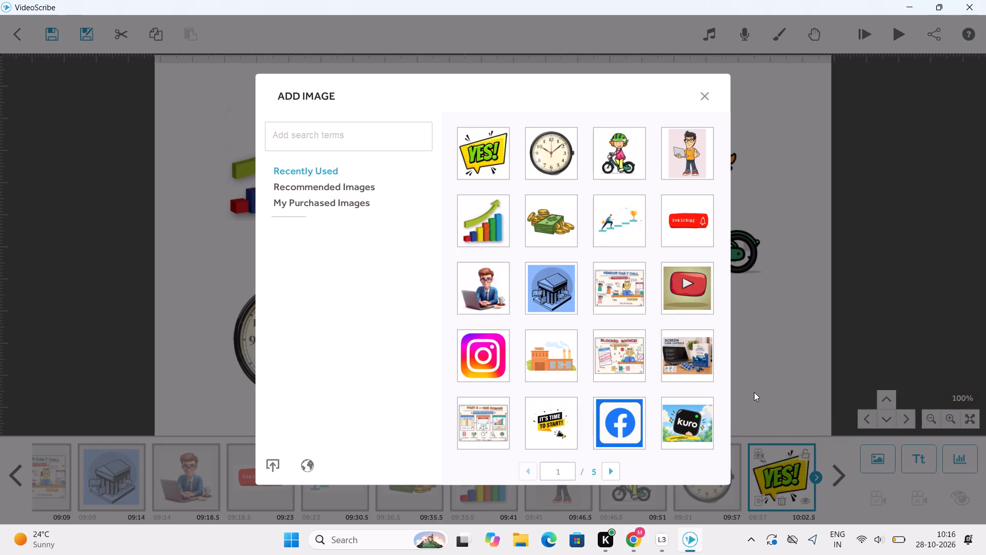
left_click(564, 225)
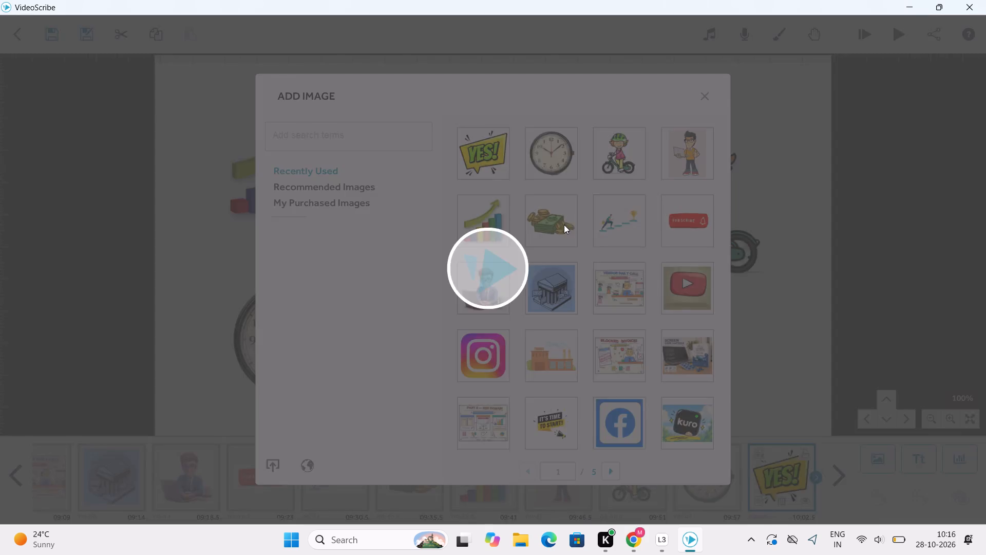
left_click_drag(620, 329, 620, 329)
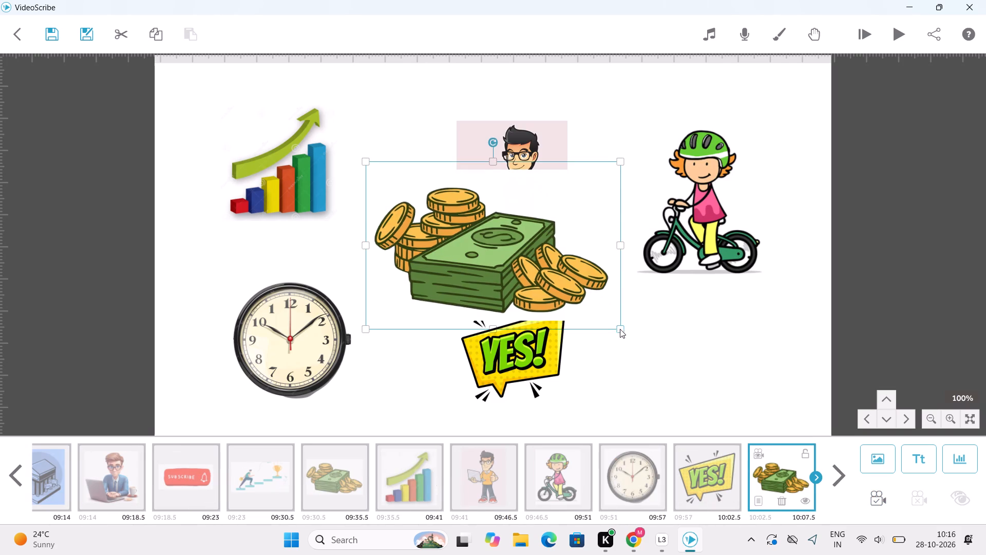
left_click_drag(620, 329, 530, 275)
left_click_drag(511, 266, 720, 369)
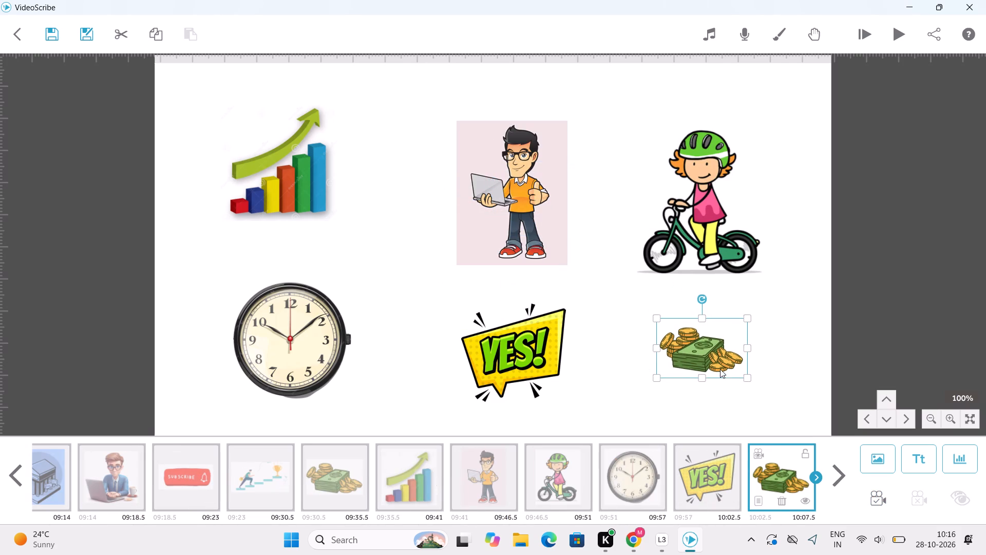
Add the Accenture interview questions image in an empty area below, place it at the left of the canvas, and set its camera position.
triple_click(882, 398)
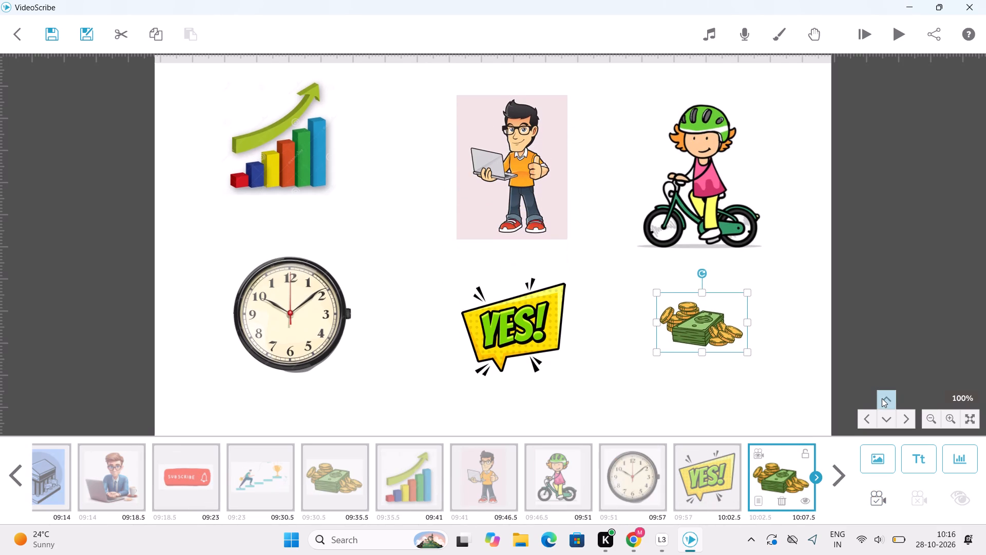
left_click(882, 398)
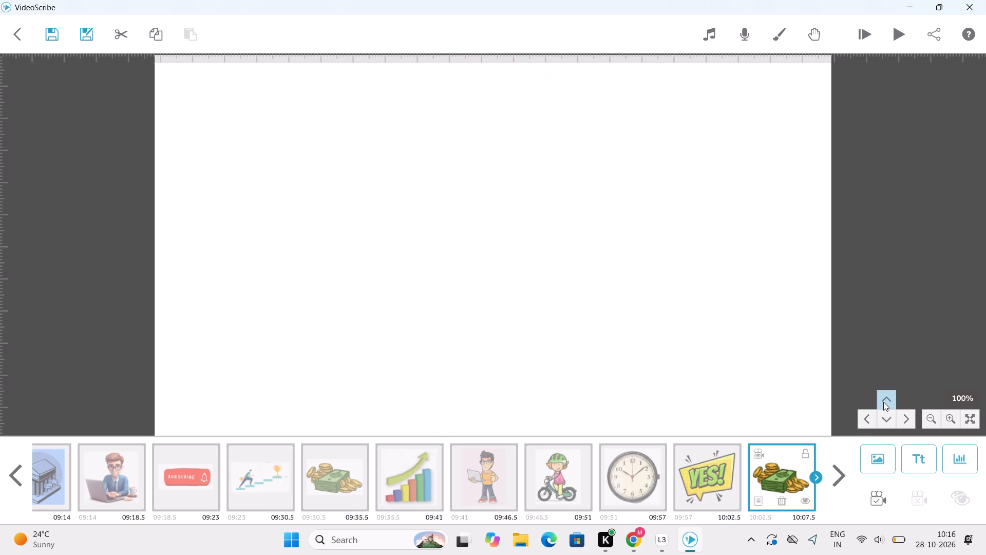
left_click(881, 469)
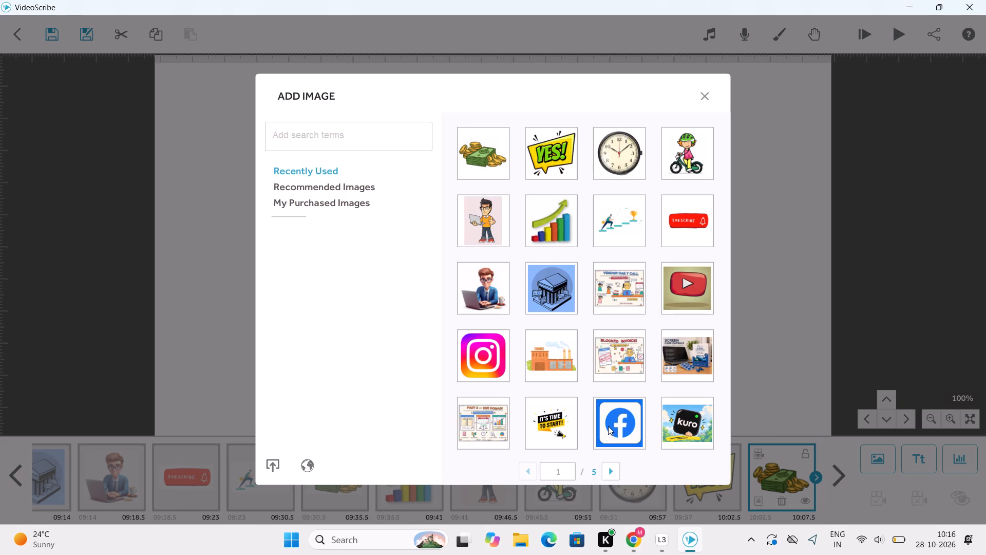
left_click(609, 475)
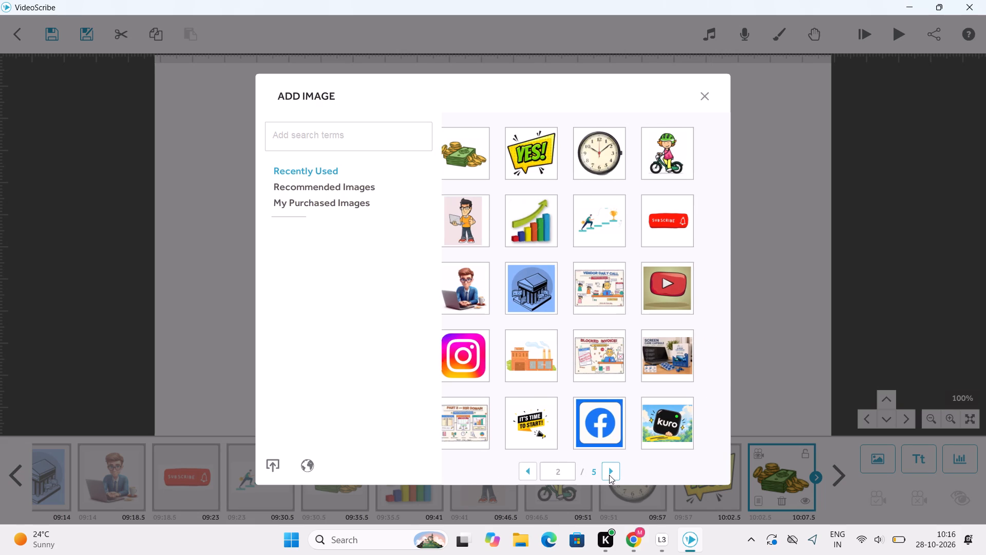
left_click(476, 291)
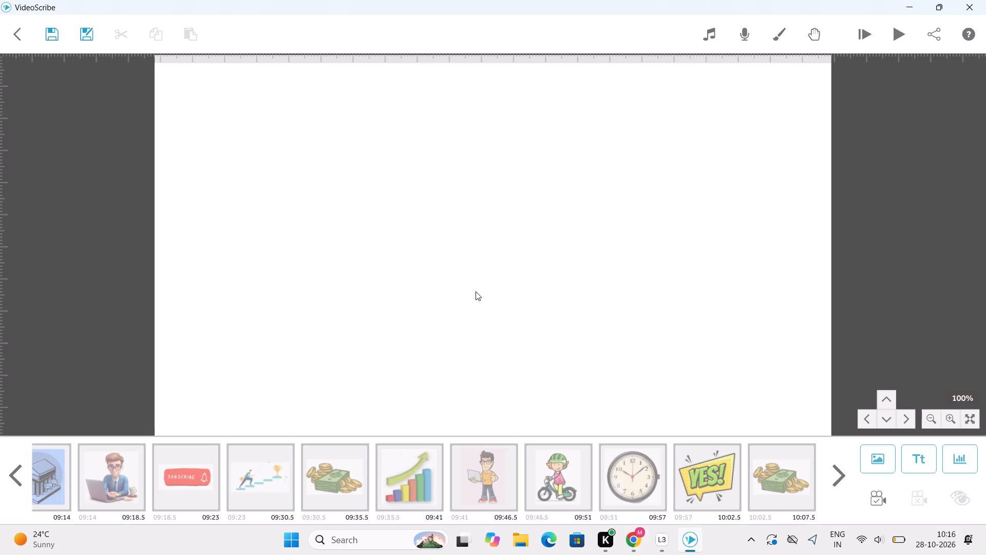
left_click_drag(492, 294, 327, 314)
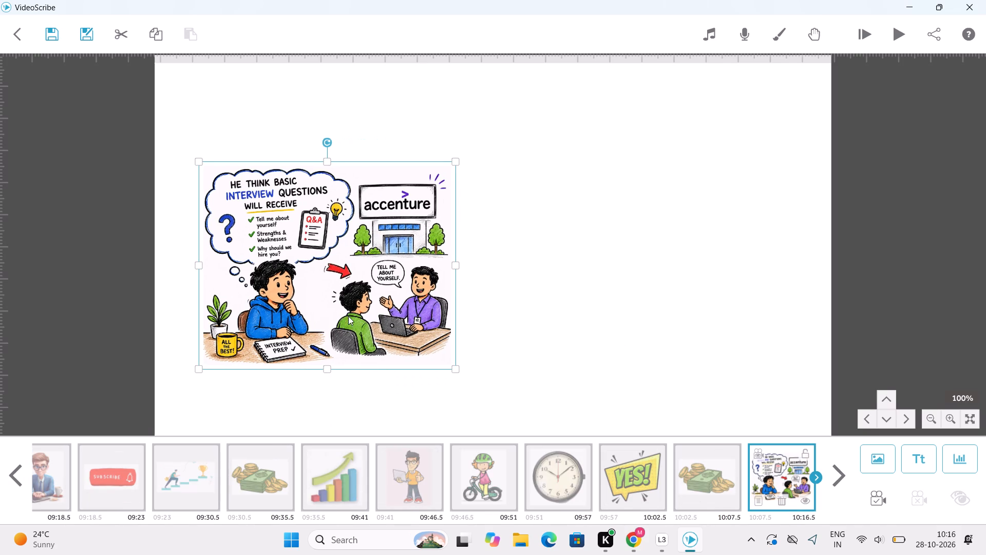
left_click(882, 505)
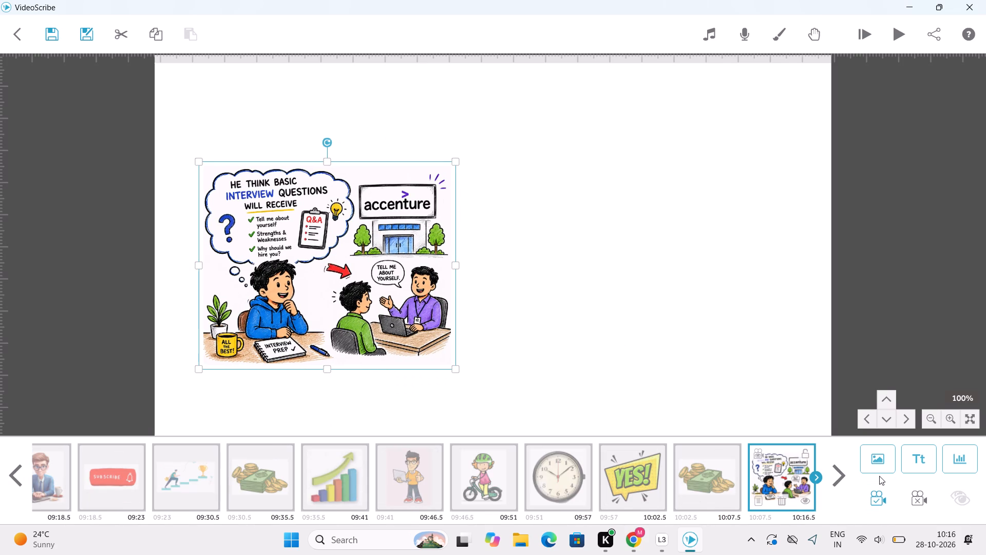
Add the Part 3 R2R Domain image and place it to the right of the interview questions image.
left_click(877, 471)
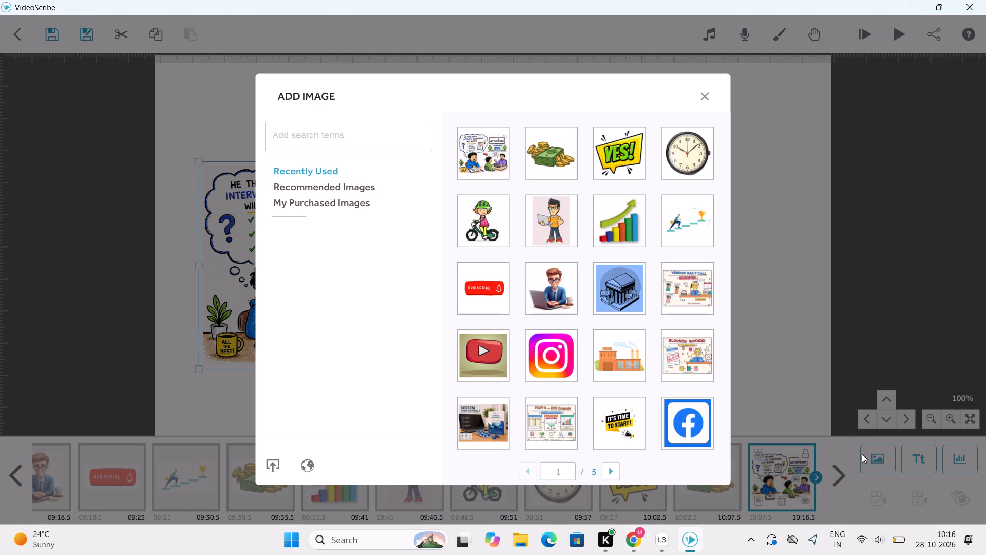
left_click(560, 424)
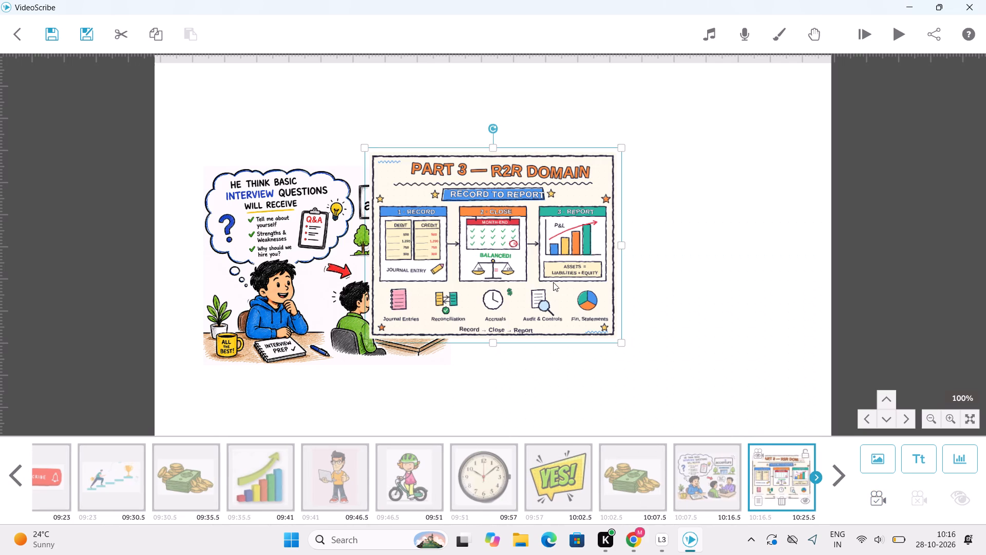
left_click_drag(553, 282, 715, 294)
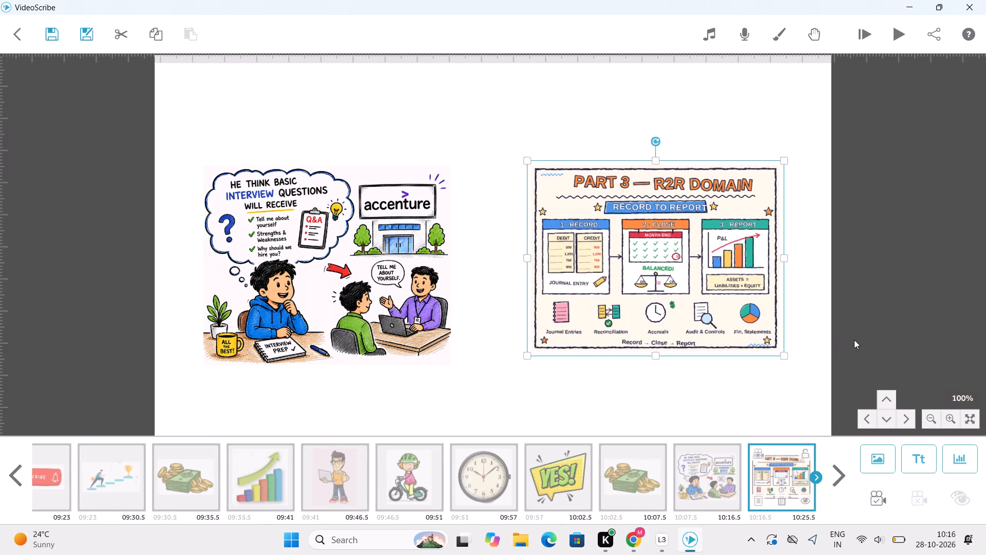
Add the Blocked Invoice image in an empty area below, place it at upper left of the canvas, and set its camera position.
triple_click(880, 395)
left_click_drag(880, 395, 884, 399)
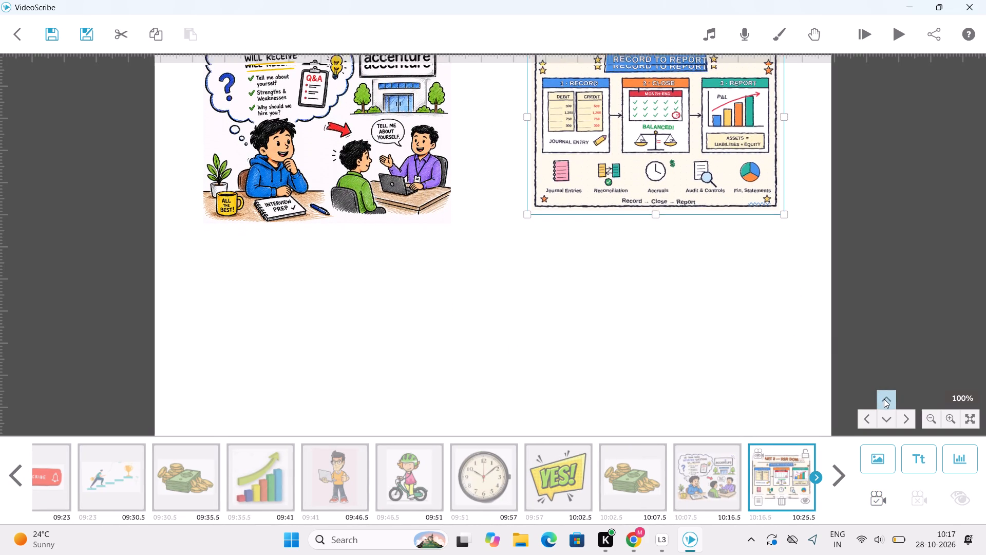
left_click_drag(884, 399, 887, 400)
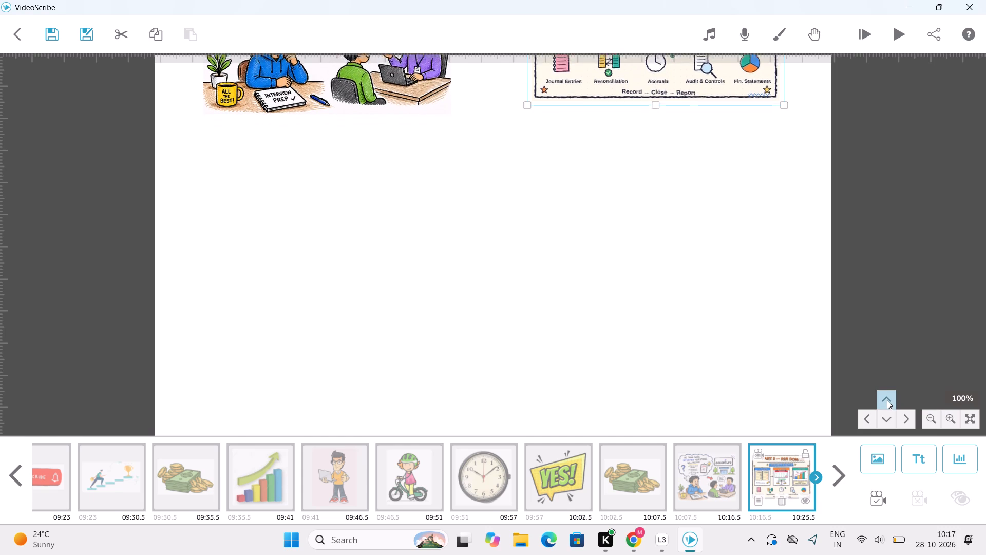
left_click_drag(887, 400, 886, 401)
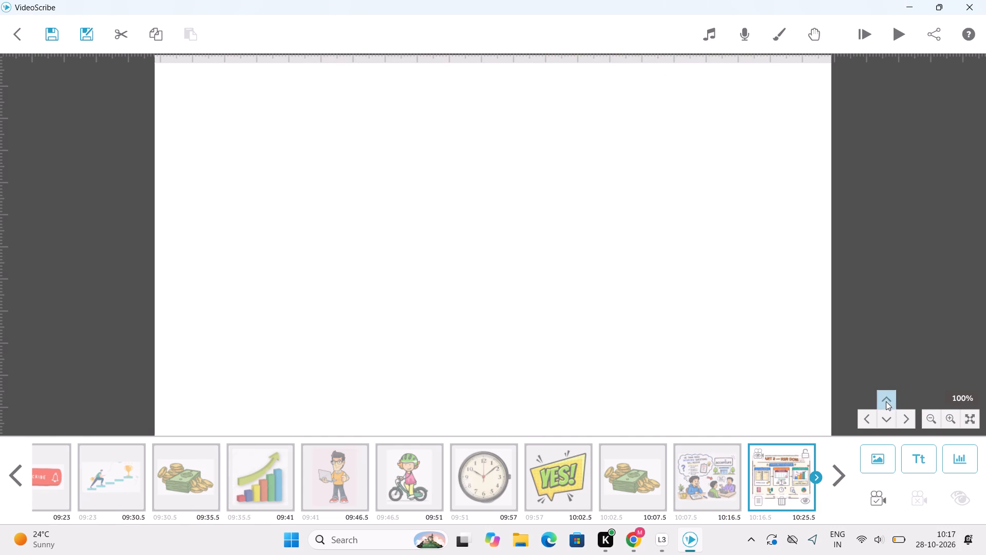
double_click(886, 401)
left_click(877, 463)
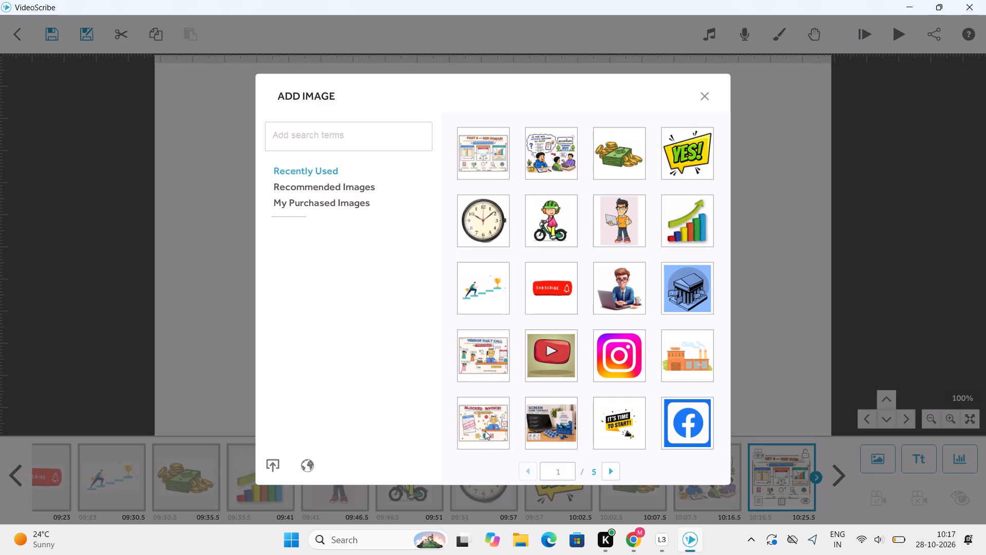
left_click(485, 431)
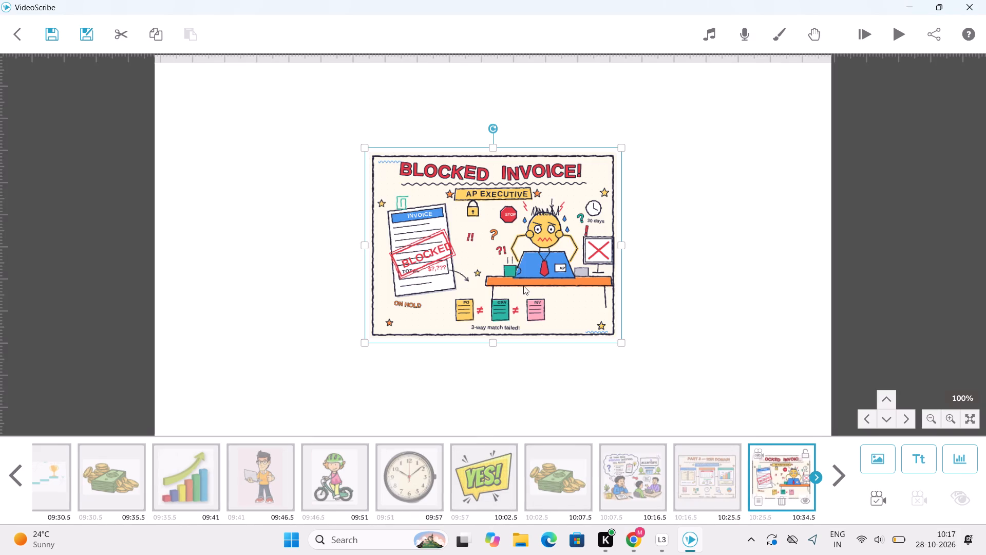
left_click_drag(523, 286, 323, 248)
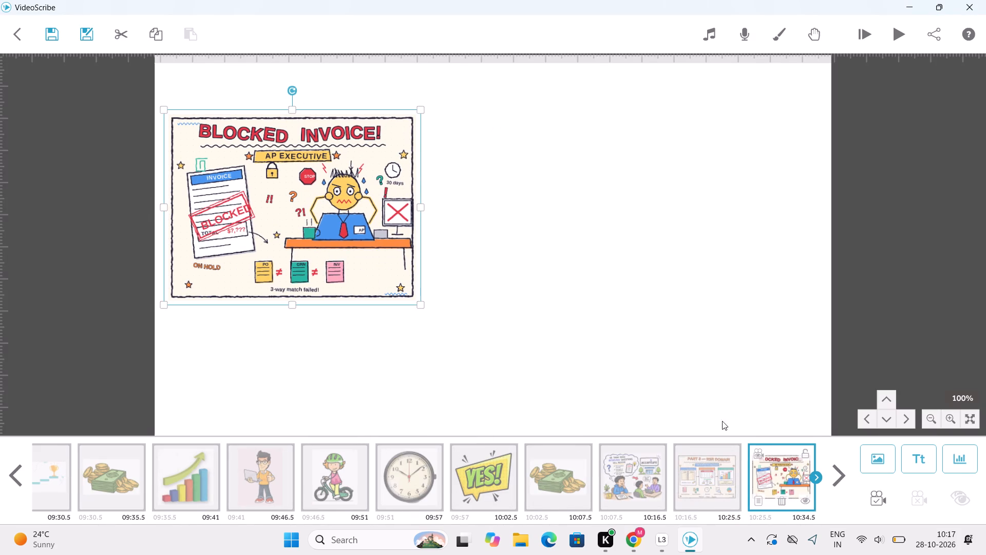
left_click(877, 493)
Add the clock image, shrink it to about half size, place it to the right of the Blocked Invoice image, and set its camera position.
left_click_drag(876, 474, 876, 464)
left_click(876, 464)
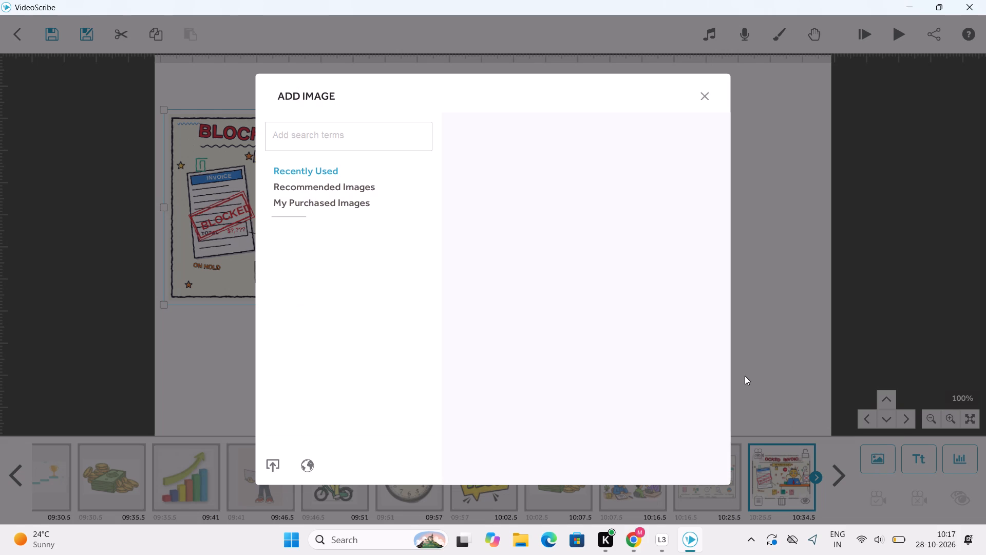
left_click(546, 225)
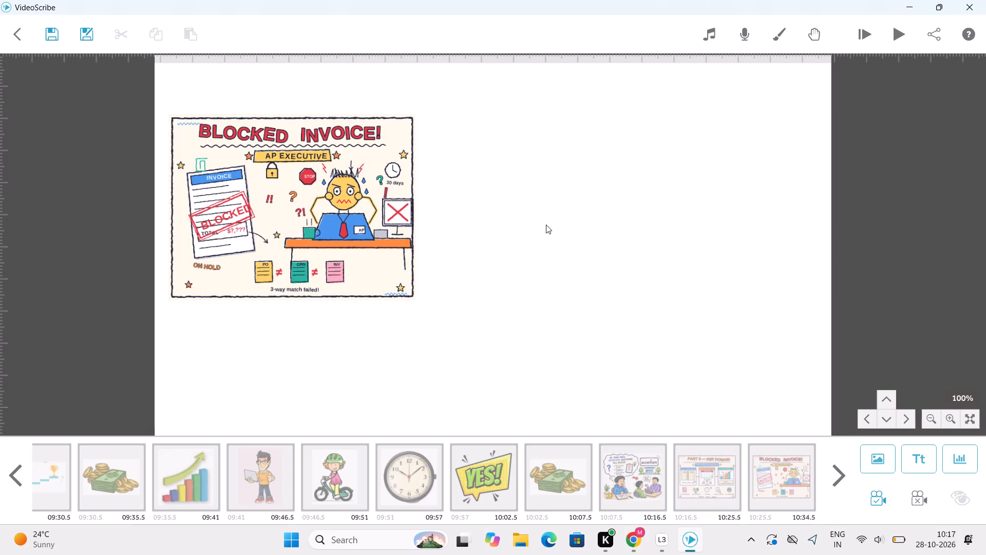
left_click_drag(623, 374, 581, 335)
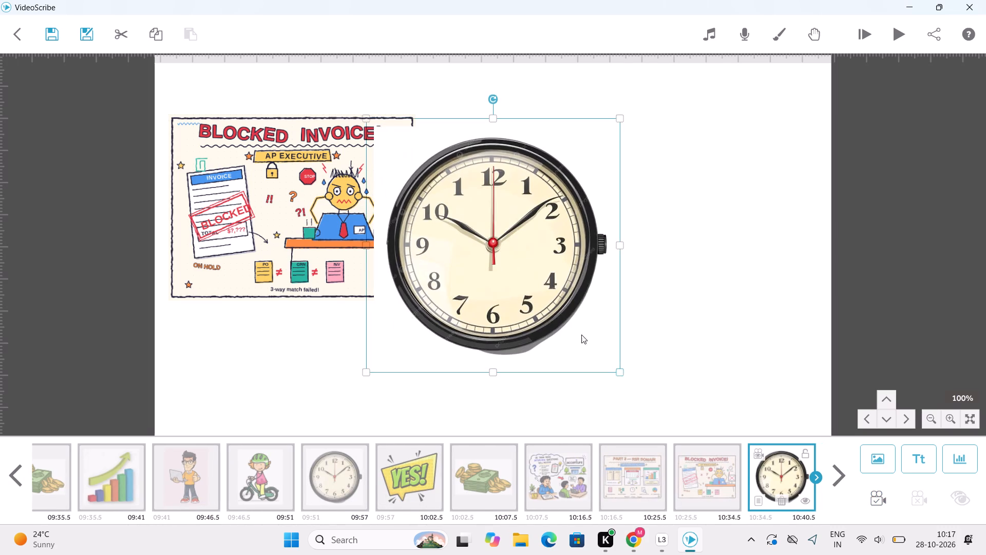
left_click_drag(581, 335, 554, 310)
left_click_drag(535, 299, 660, 242)
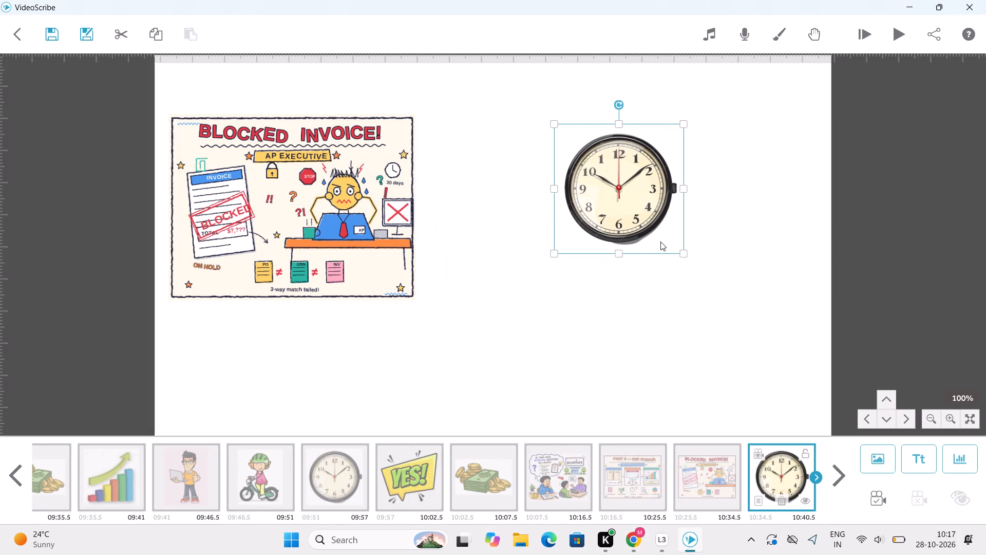
left_click(878, 489)
Add a second clock image, shrink it to about half size, place it directly below the first clock, and set its camera position.
left_click(877, 461)
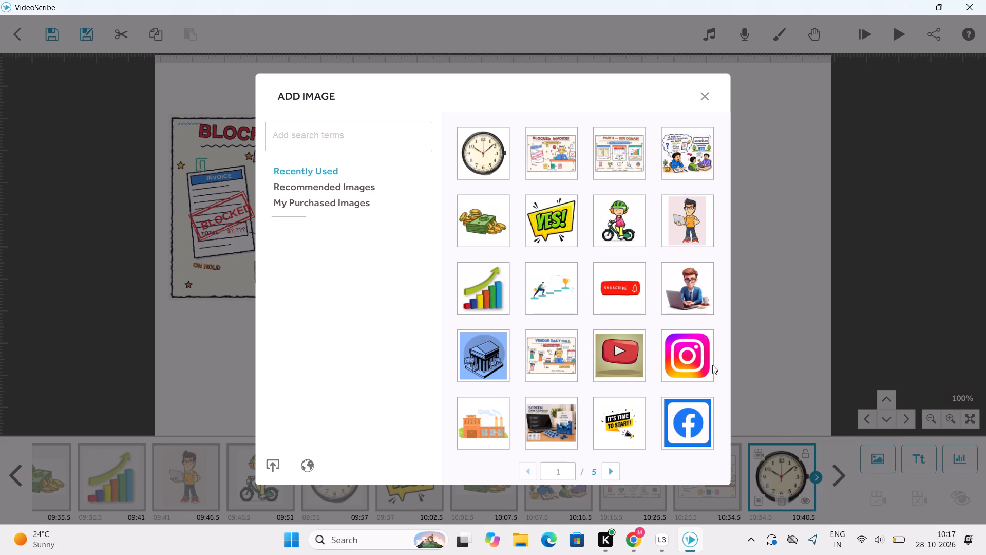
left_click(478, 170)
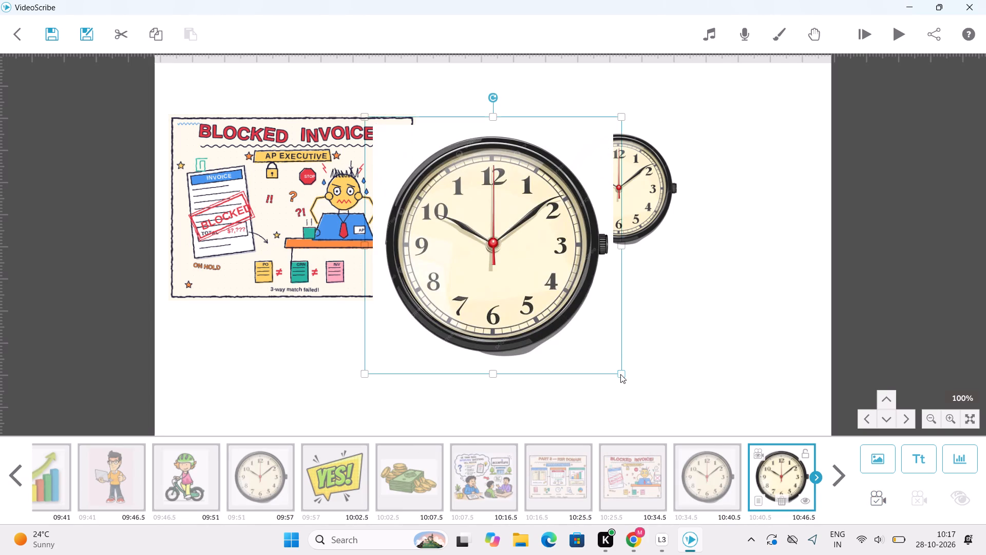
left_click_drag(620, 374, 544, 307)
left_click_drag(517, 296, 611, 365)
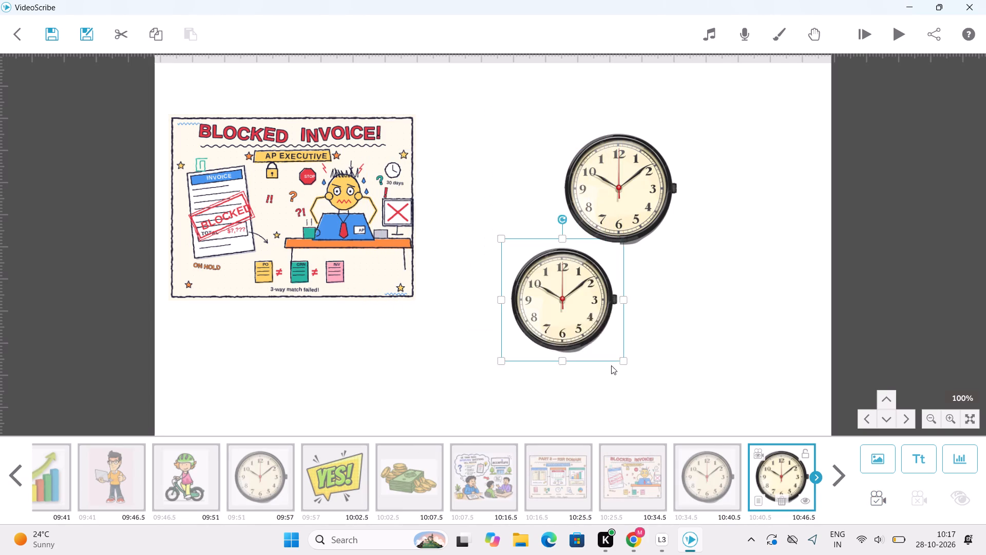
left_click_drag(611, 365, 650, 380)
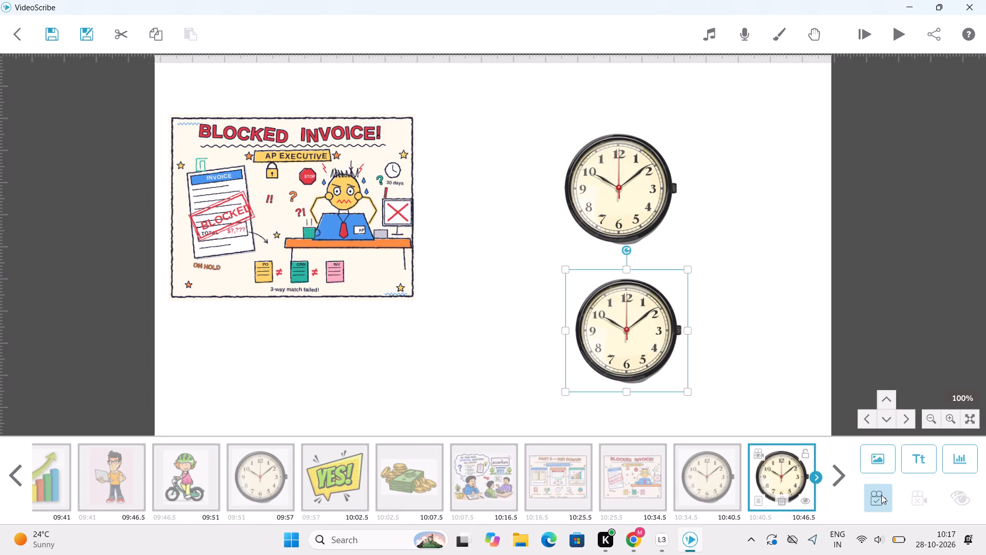
left_click(881, 495)
Add the banknotes and gold coins image in an empty area below, shrink it, place it near the canvas centre, and set its camera position.
triple_click(884, 402)
left_click(884, 402)
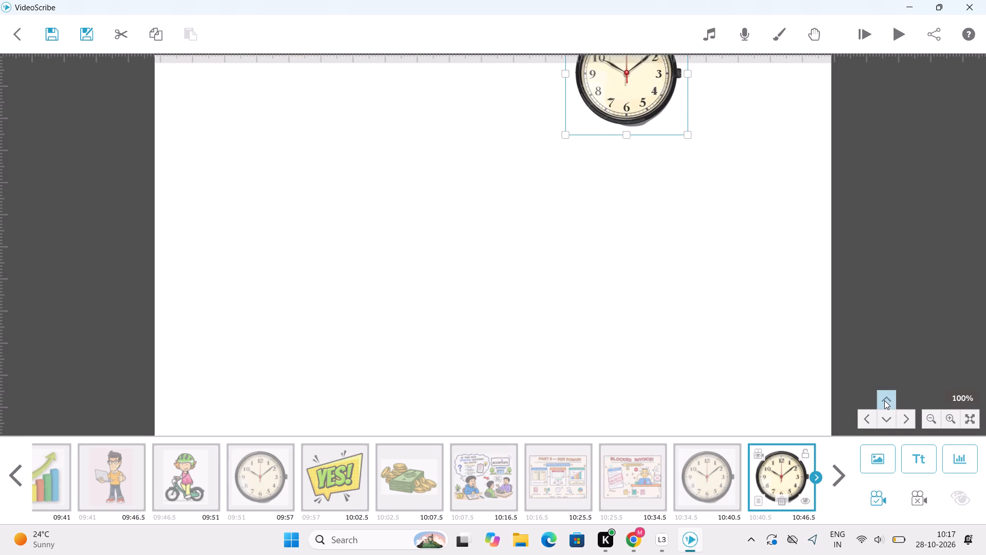
triple_click(884, 398)
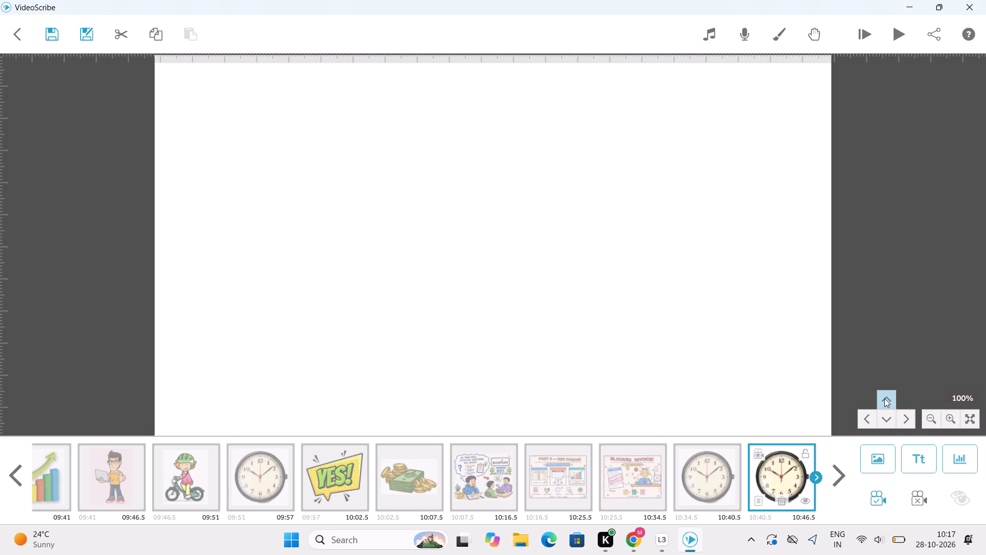
left_click(884, 398)
left_click(876, 450)
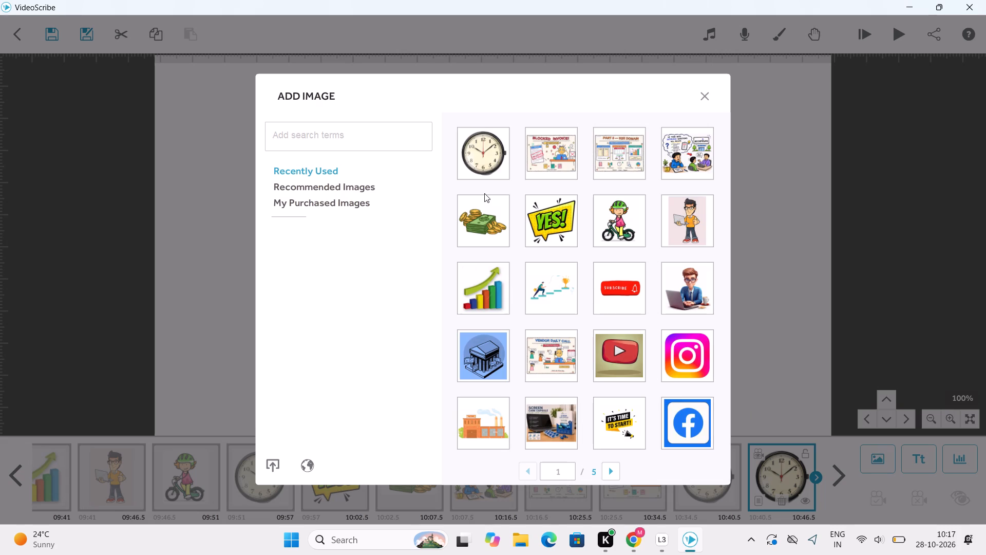
left_click(486, 211)
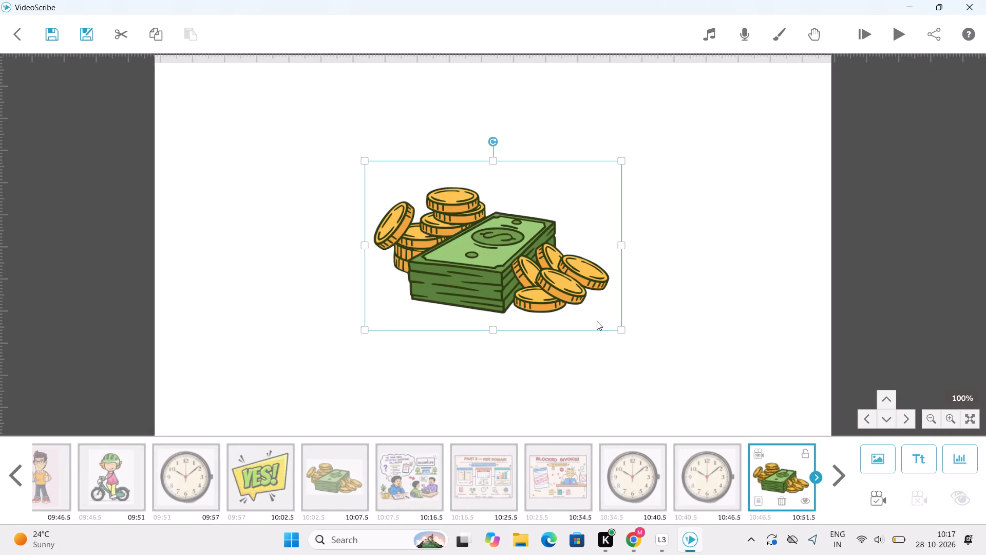
left_click_drag(623, 331, 587, 303)
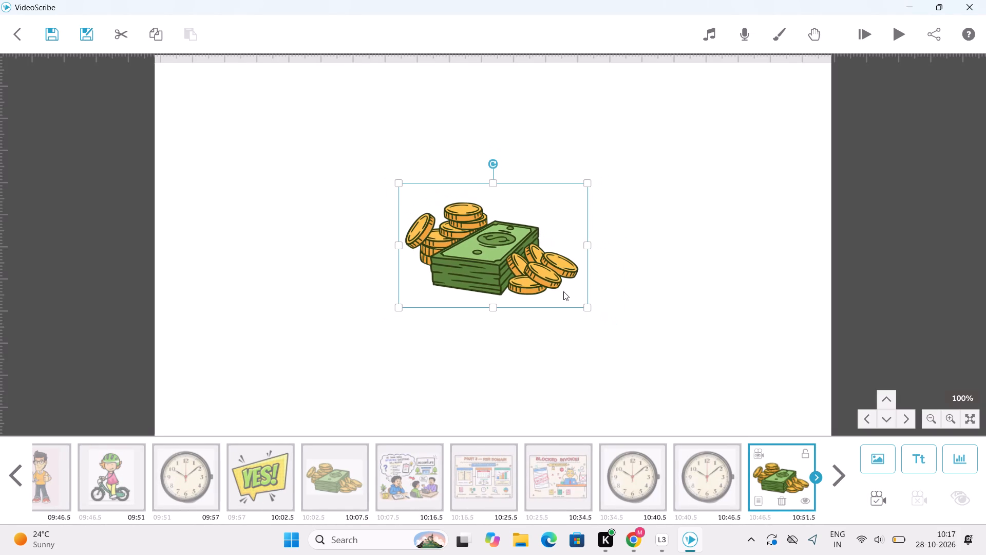
left_click_drag(561, 291, 581, 313)
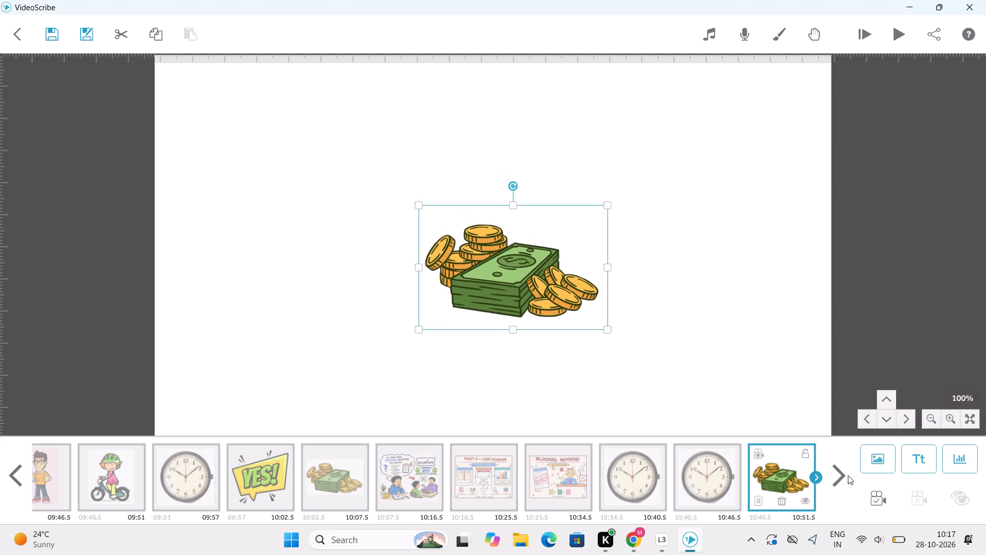
left_click(879, 499)
Add the black double-line square frame image and position it around the banknotes and gold coins.
left_click(876, 465)
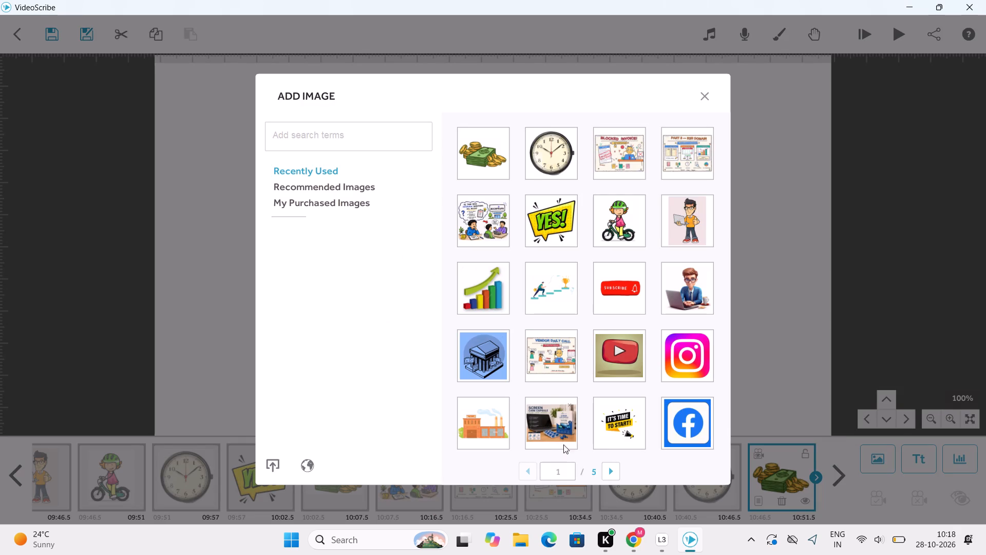
left_click(609, 468)
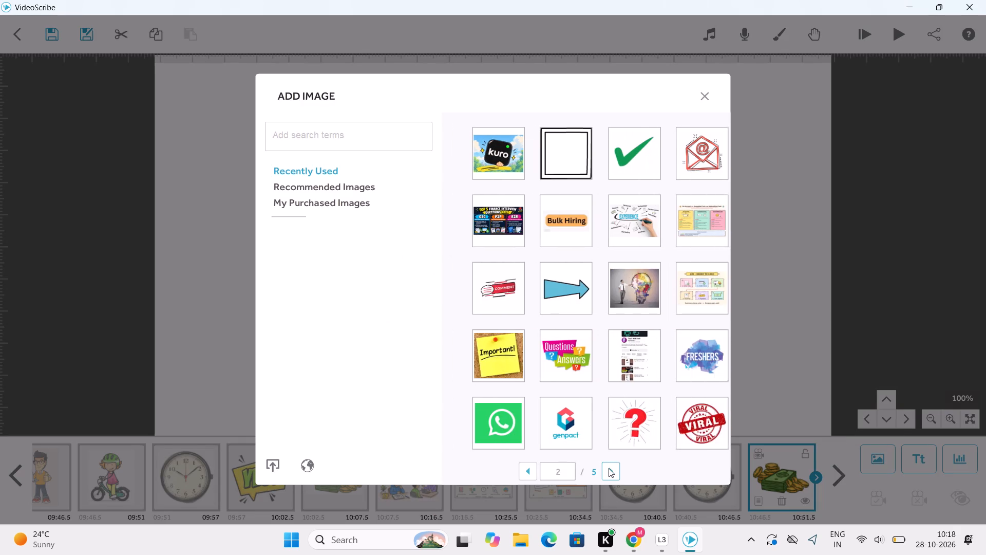
left_click(544, 167)
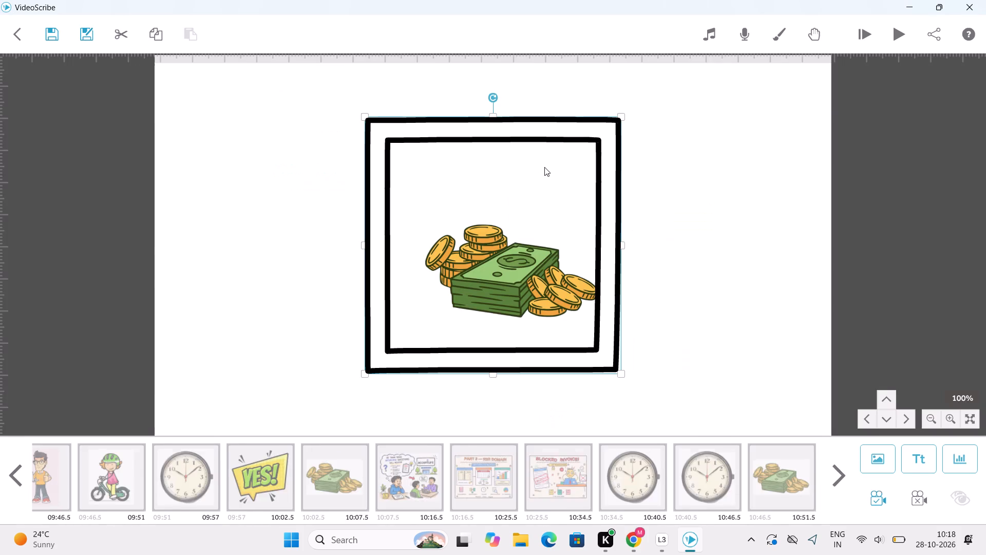
left_click_drag(603, 245, 619, 265)
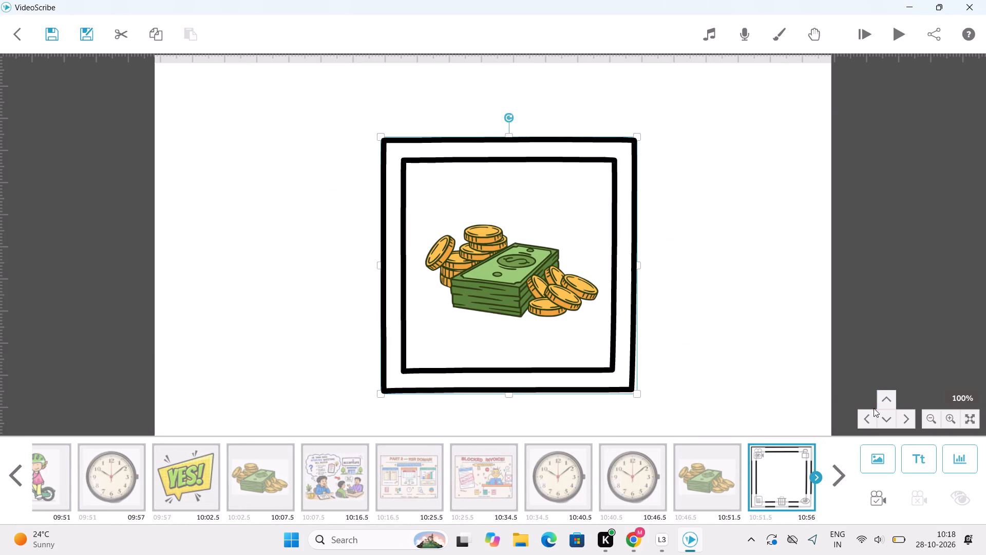
Add the man in a blue suit with laptop image in an empty area below, place it at the canvas's left, and set its camera position.
triple_click(884, 396)
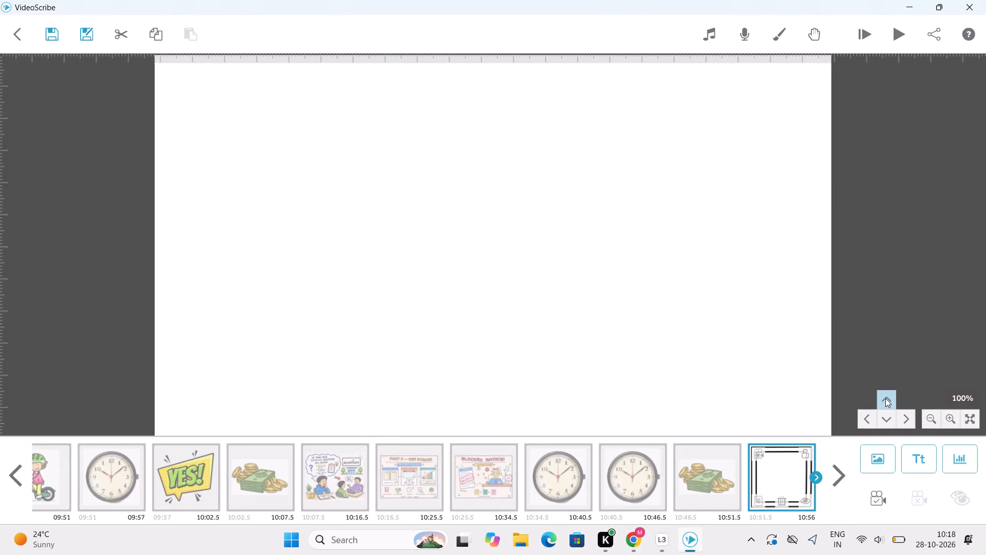
left_click(883, 466)
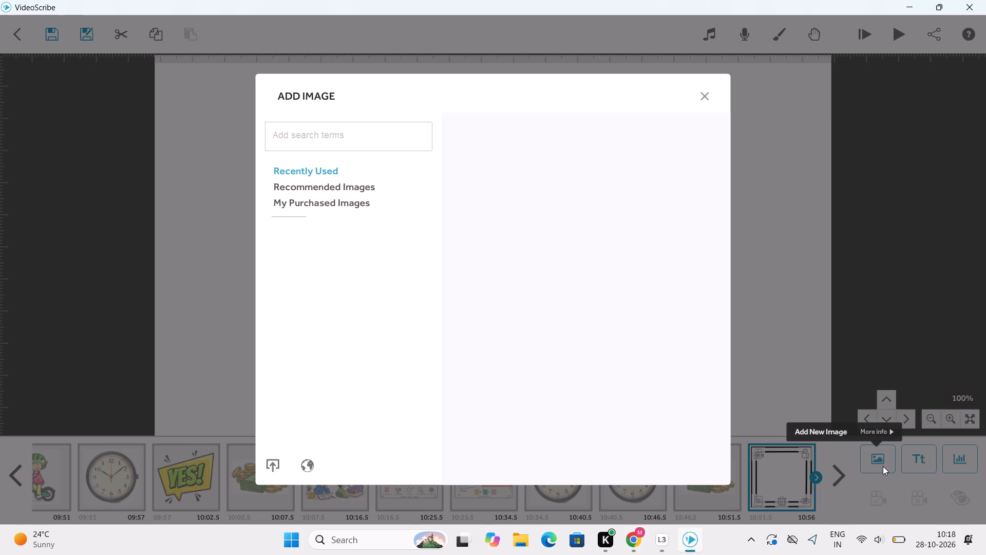
left_click(480, 364)
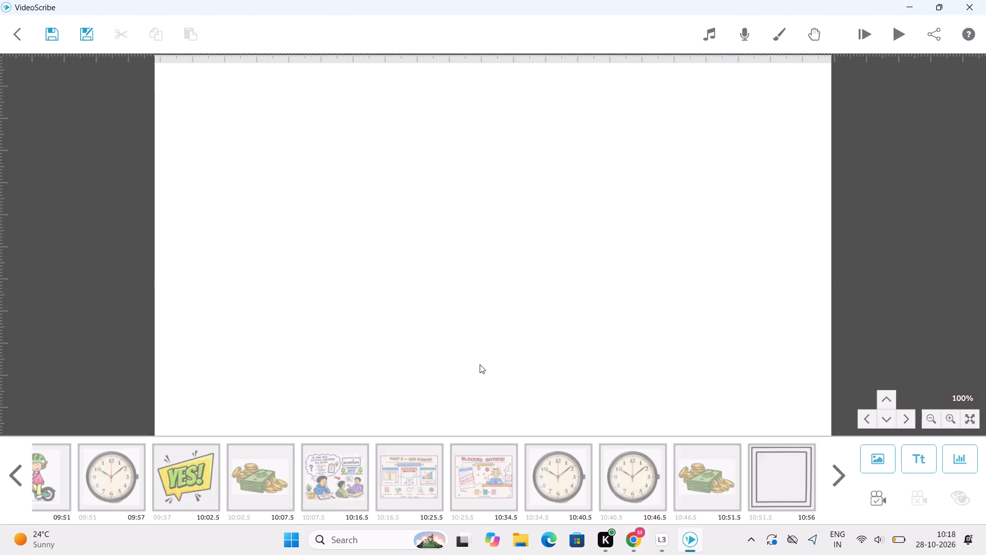
left_click_drag(503, 333, 336, 327)
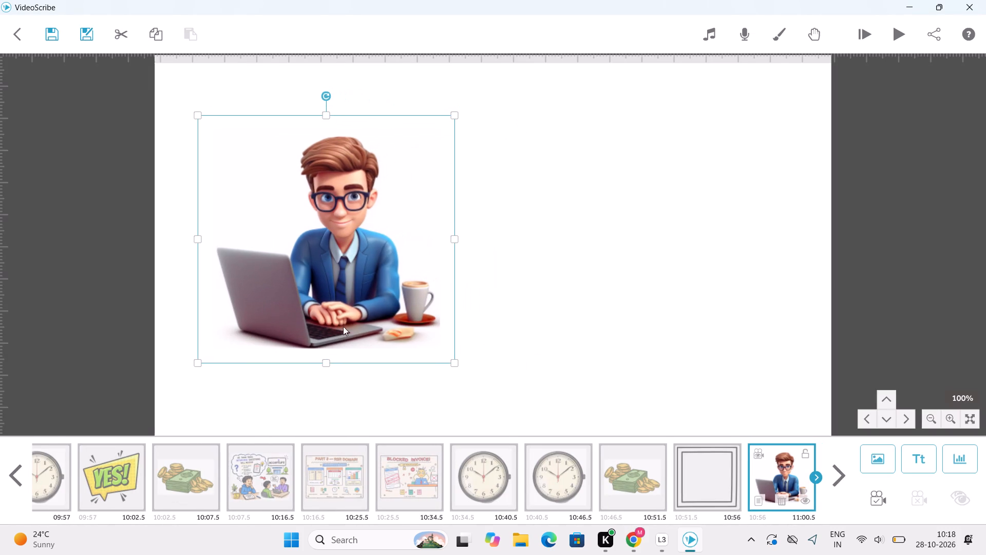
left_click(877, 504)
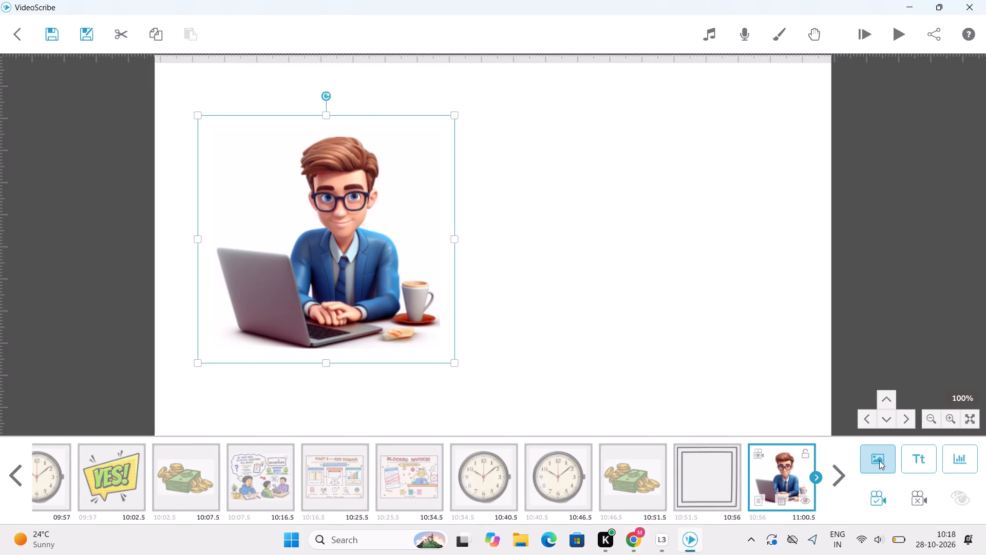
Add the Vendor Daily Call image and place it to the right of the man with the laptop.
left_click(879, 460)
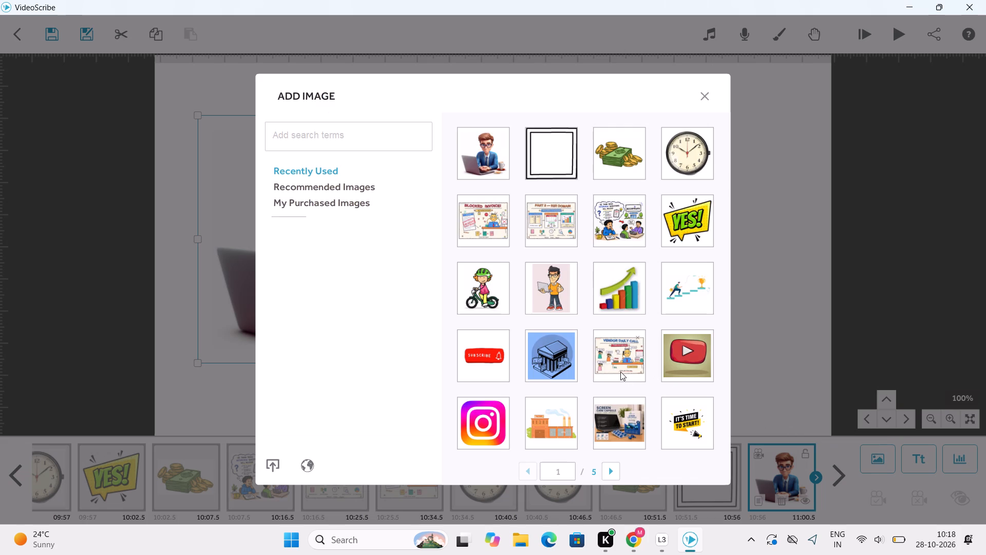
left_click(621, 371)
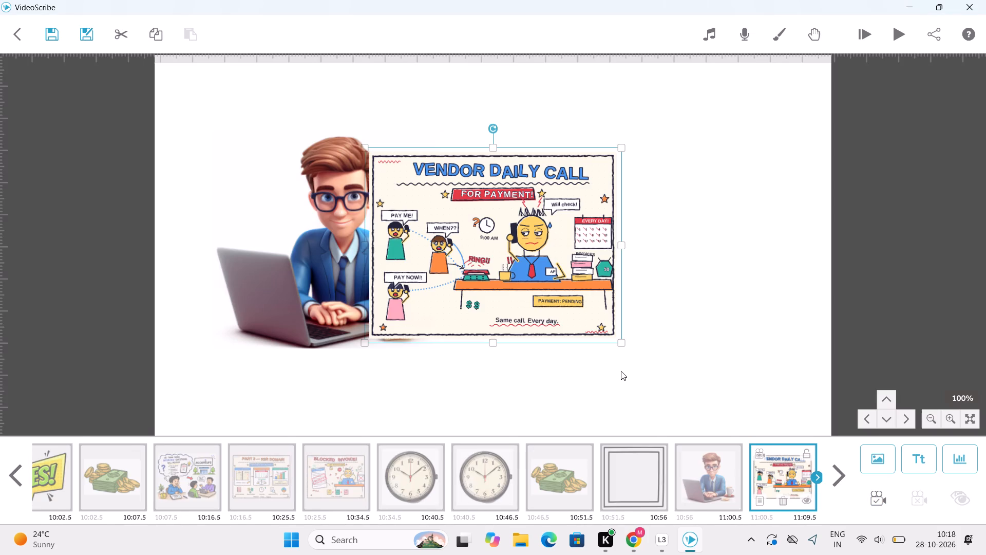
left_click_drag(571, 324, 666, 341)
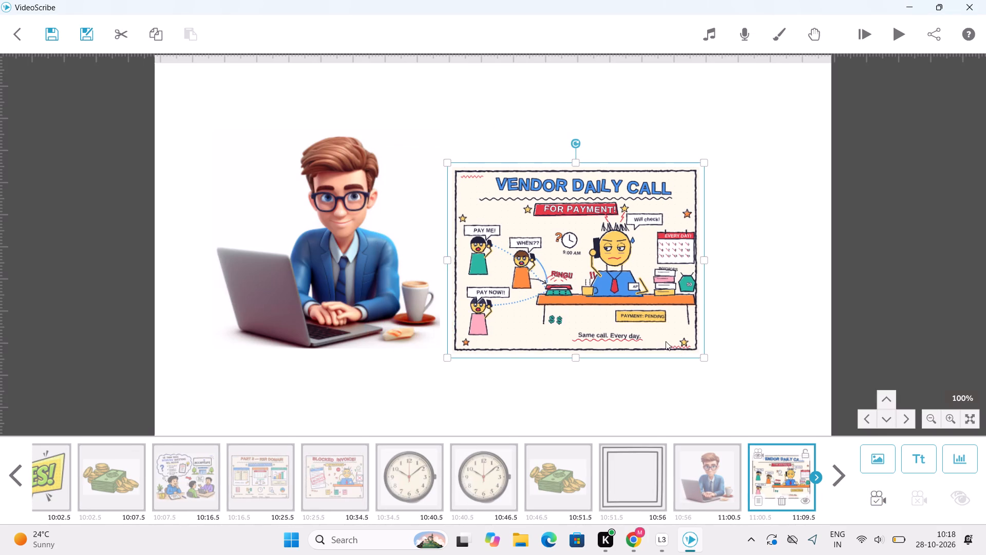
left_click_drag(666, 341, 711, 338)
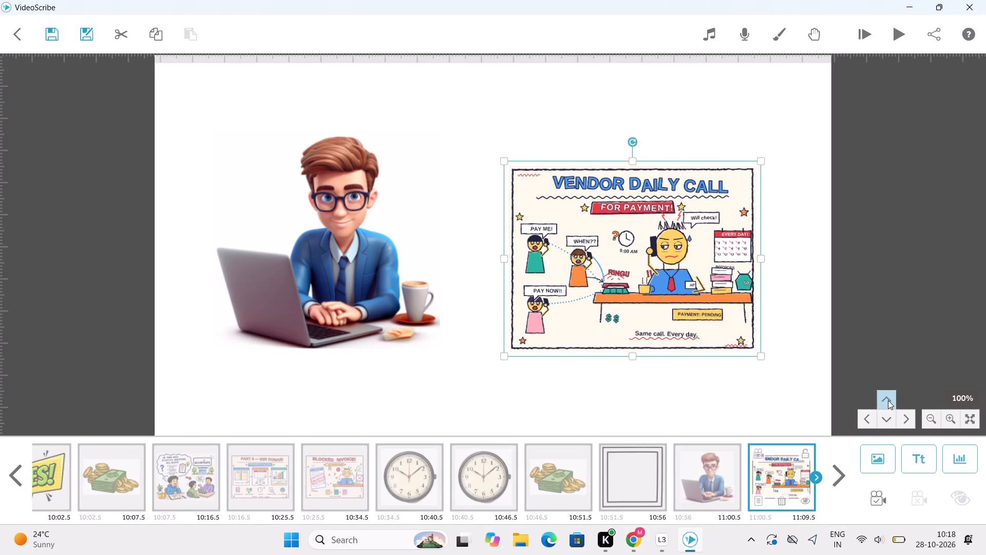
Add the man climbing steps to a trophy image in an empty area below, move it left of centre, and set its camera position.
triple_click(888, 400)
left_click(888, 400)
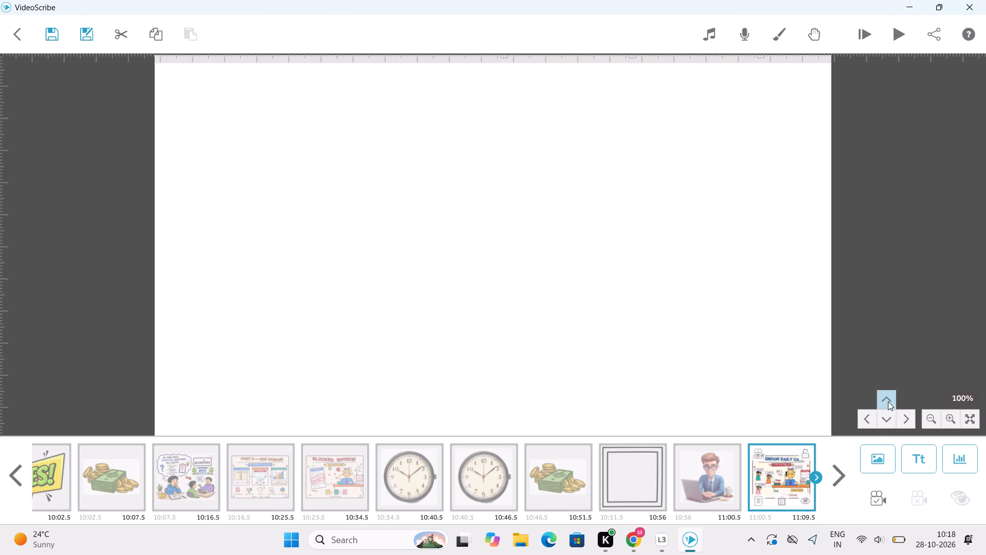
left_click_drag(880, 496, 875, 460)
left_click(875, 460)
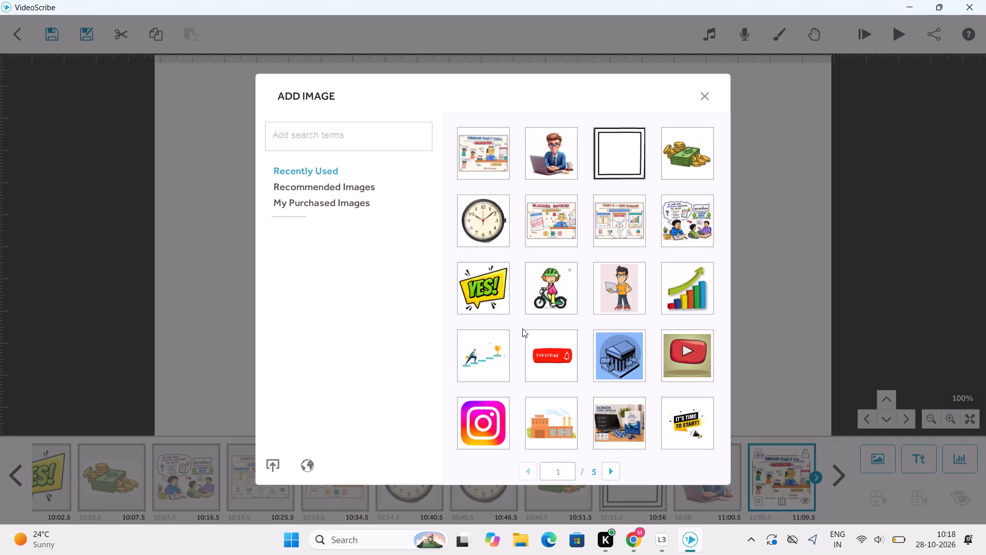
left_click(485, 368)
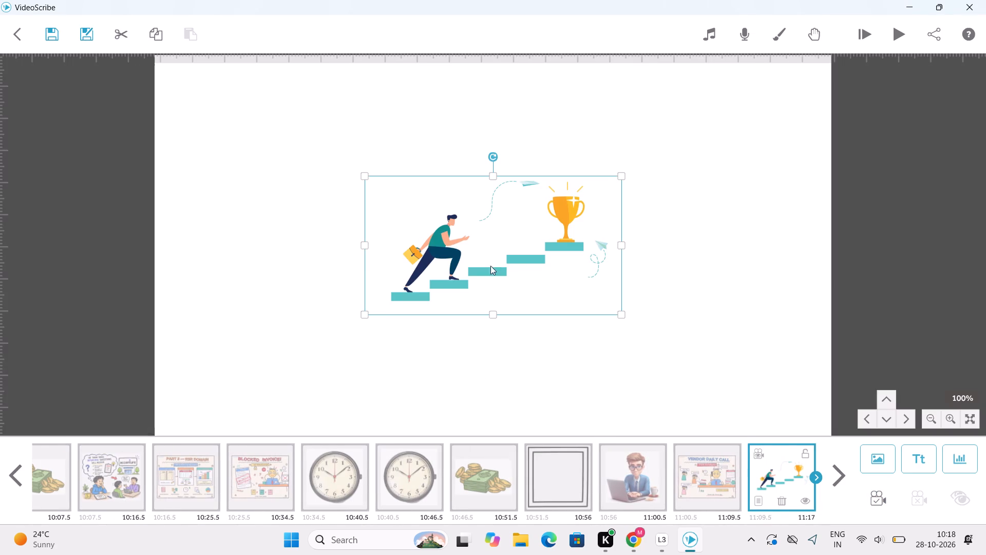
left_click_drag(491, 259, 354, 280)
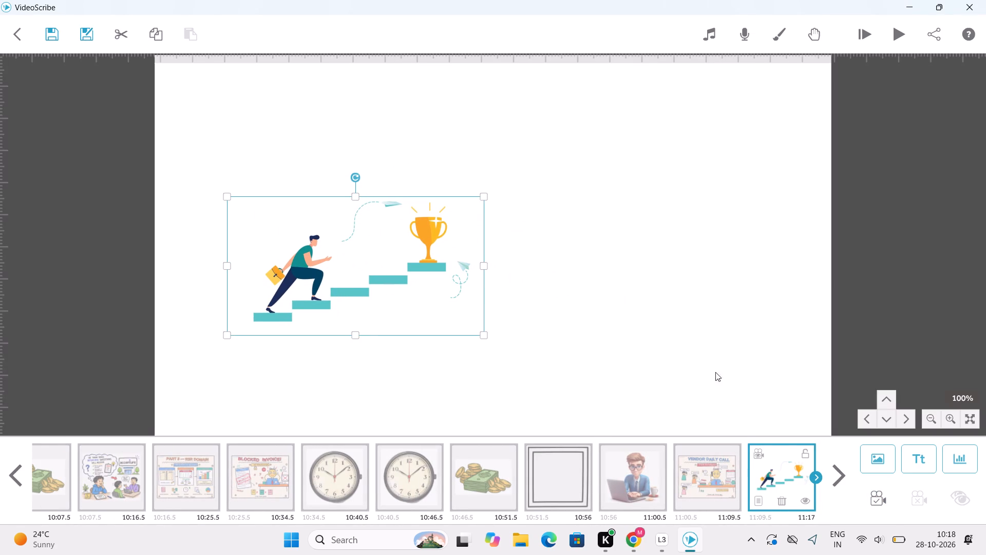
left_click(883, 503)
Add the red play button image, place it to the right of the trophy steps image, and set its camera position.
left_click(876, 462)
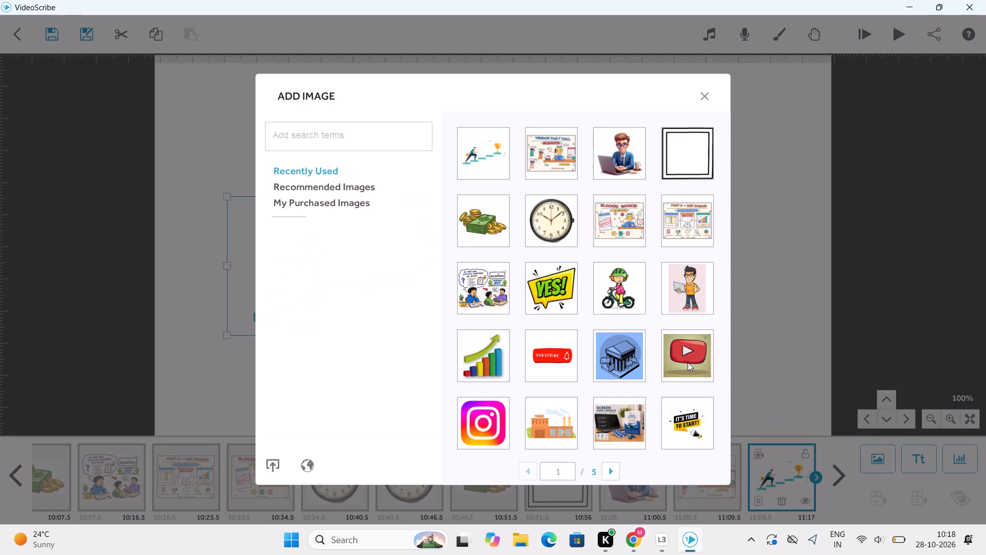
left_click(688, 362)
left_click_drag(584, 331, 703, 335)
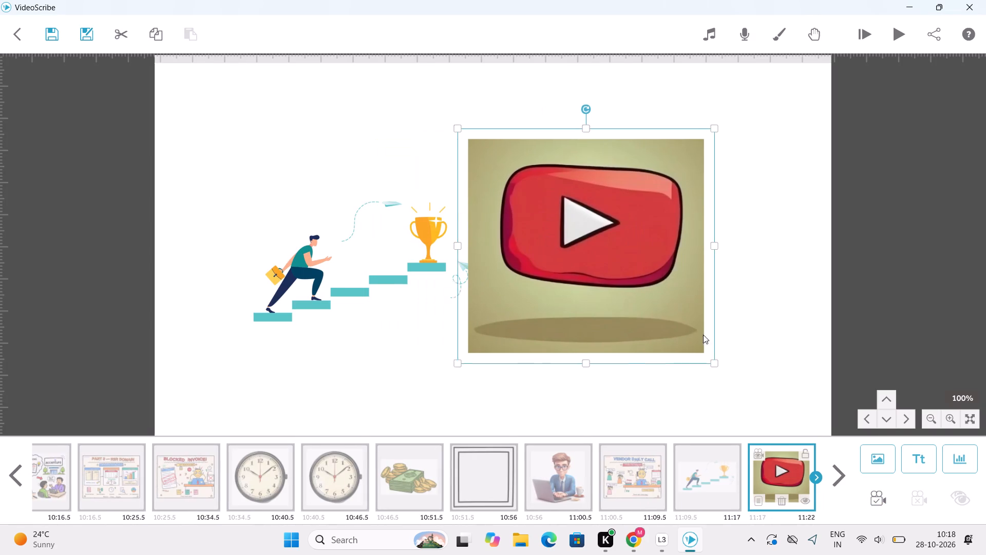
left_click_drag(703, 335, 723, 329)
left_click(884, 505)
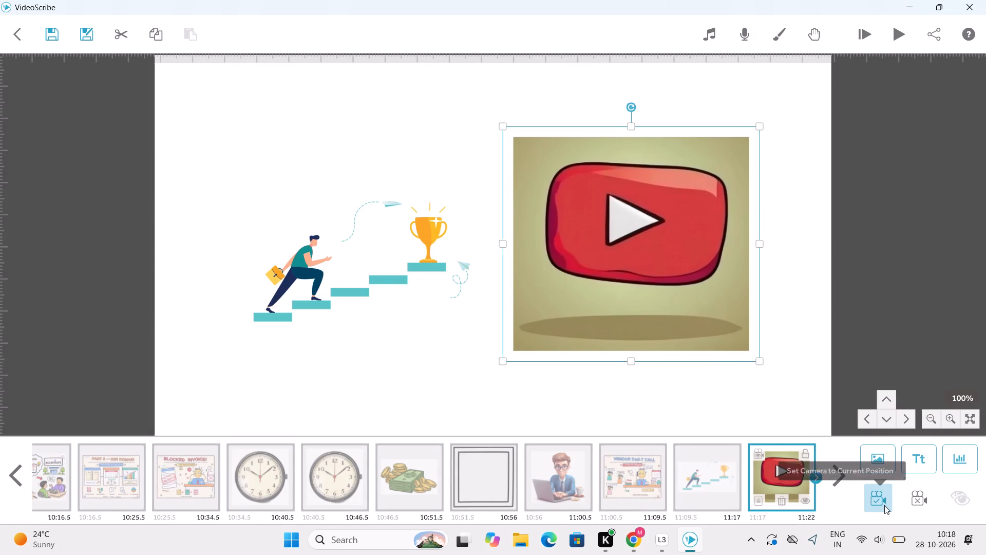
Add the orange factory image in an empty area below, place it at the canvas's upper left, and set its camera position.
triple_click(890, 397)
left_click_drag(890, 397, 891, 398)
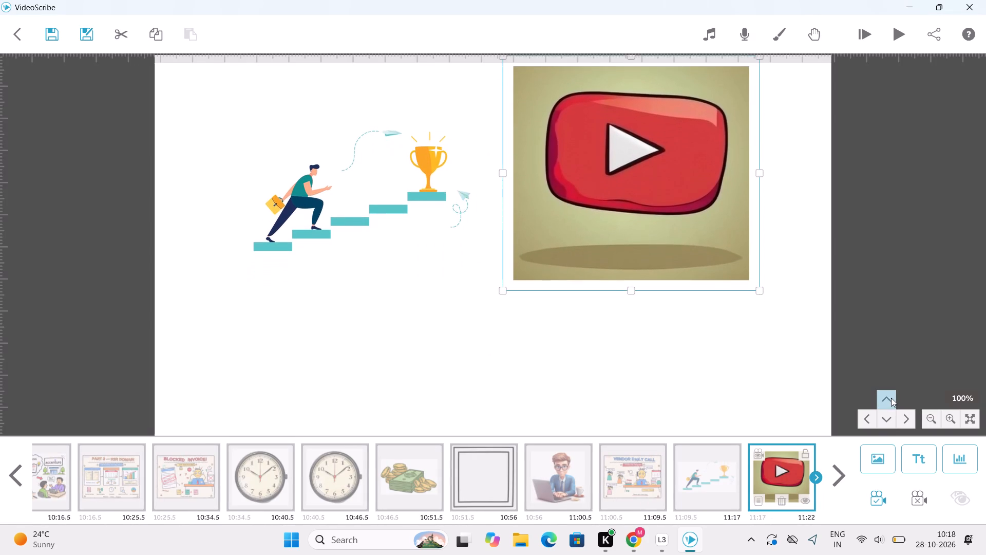
left_click_drag(891, 398, 892, 405)
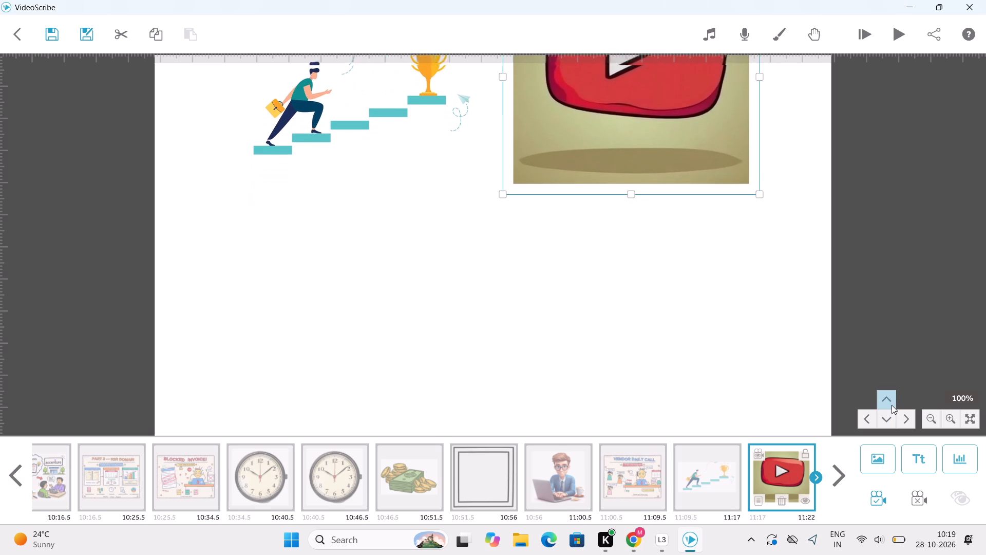
left_click_drag(892, 405, 892, 406)
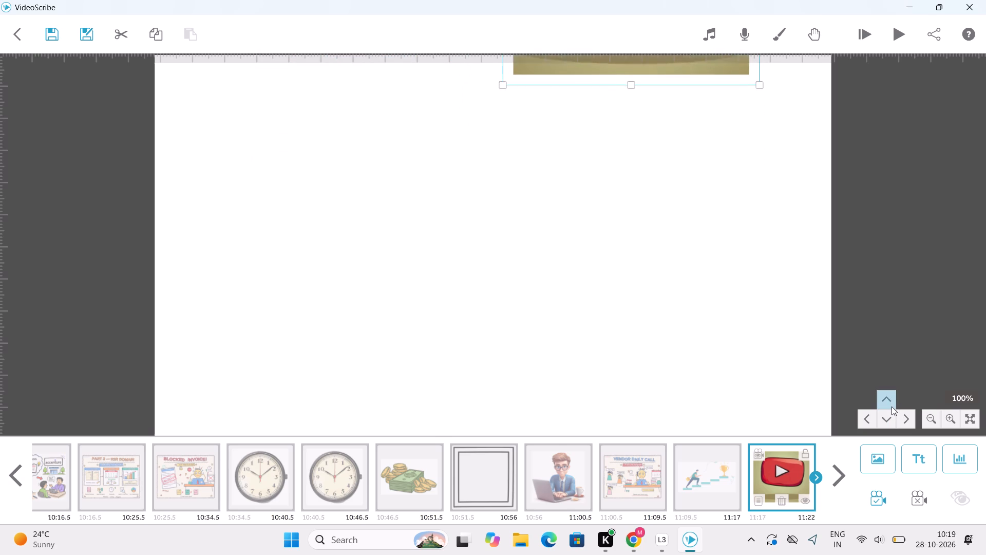
left_click_drag(892, 406, 892, 405)
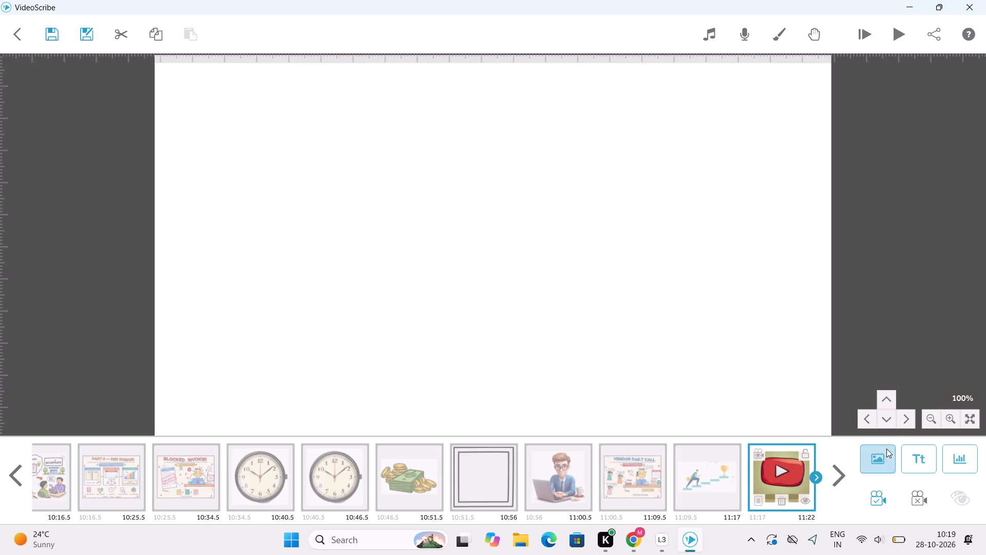
left_click(882, 453)
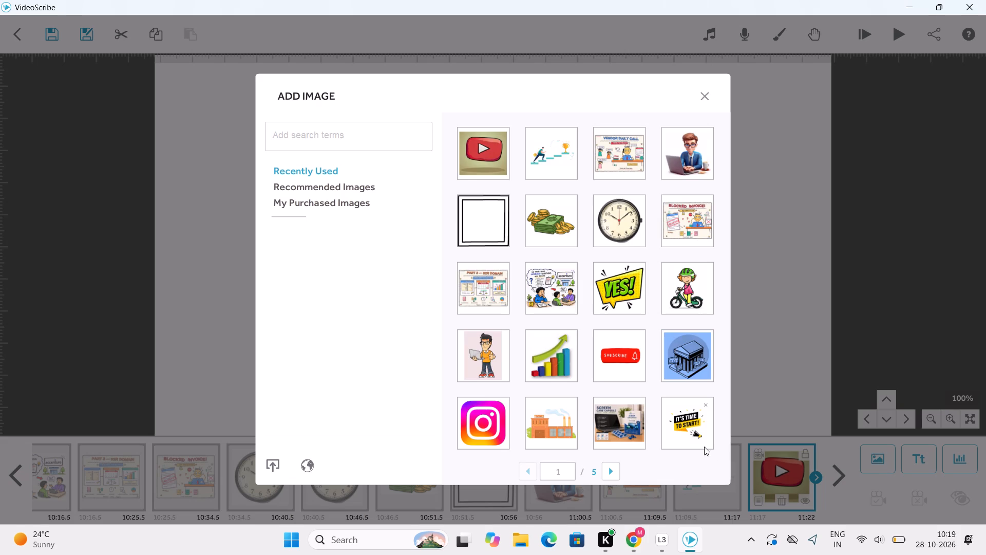
left_click(550, 424)
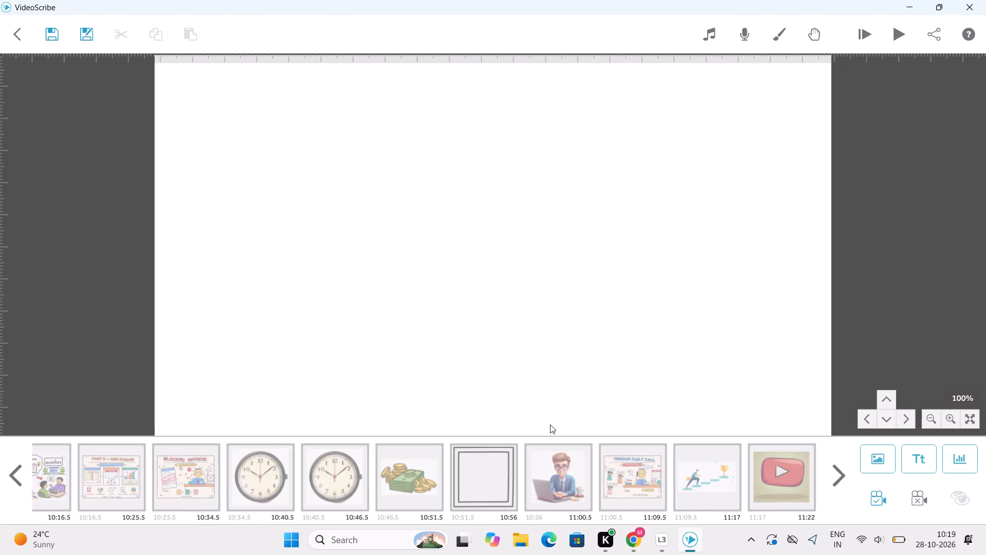
left_click_drag(557, 298, 369, 238)
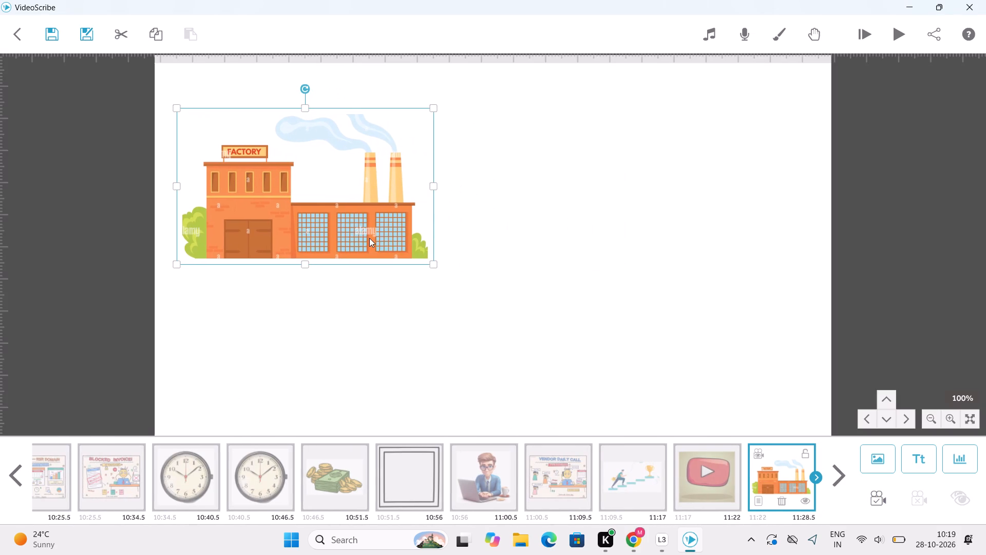
left_click(879, 502)
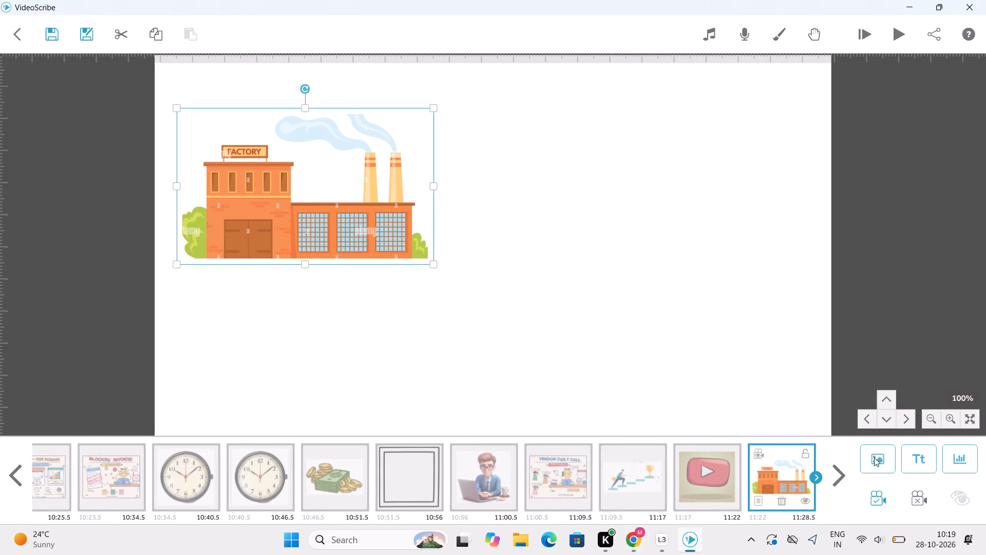
Add the standing man in an orange shirt with laptop image, place it to the right of the factory, and set its camera position.
left_click(874, 455)
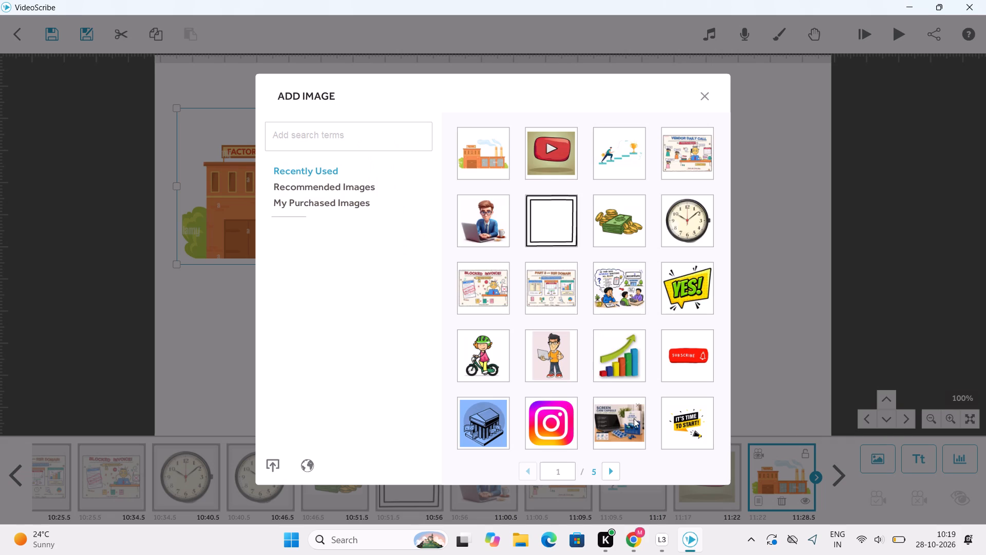
left_click(546, 363)
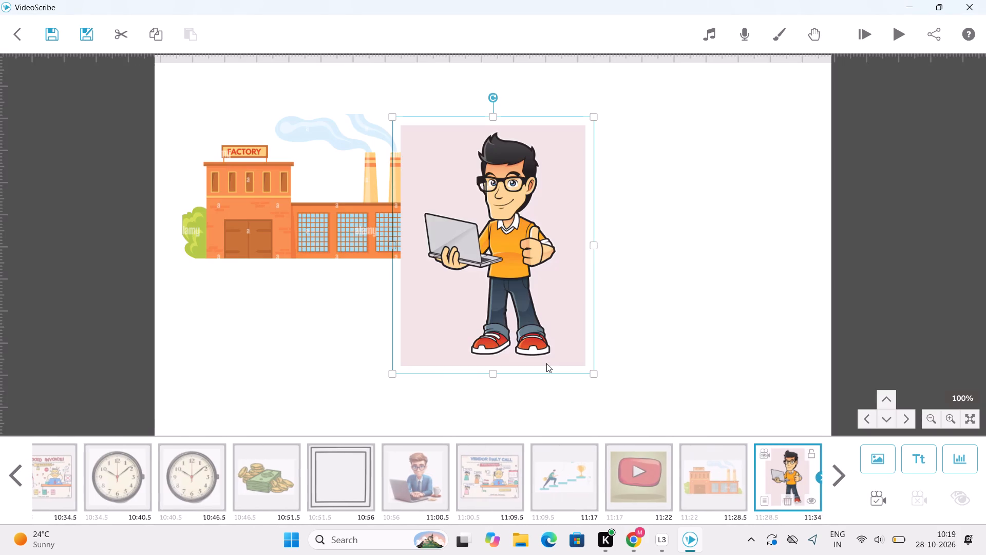
left_click_drag(528, 319, 659, 331)
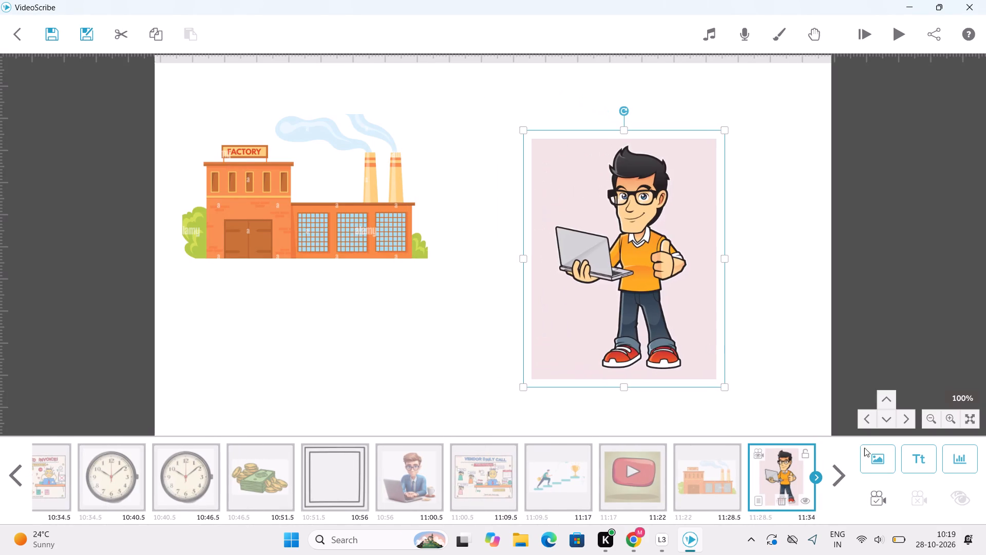
left_click(878, 502)
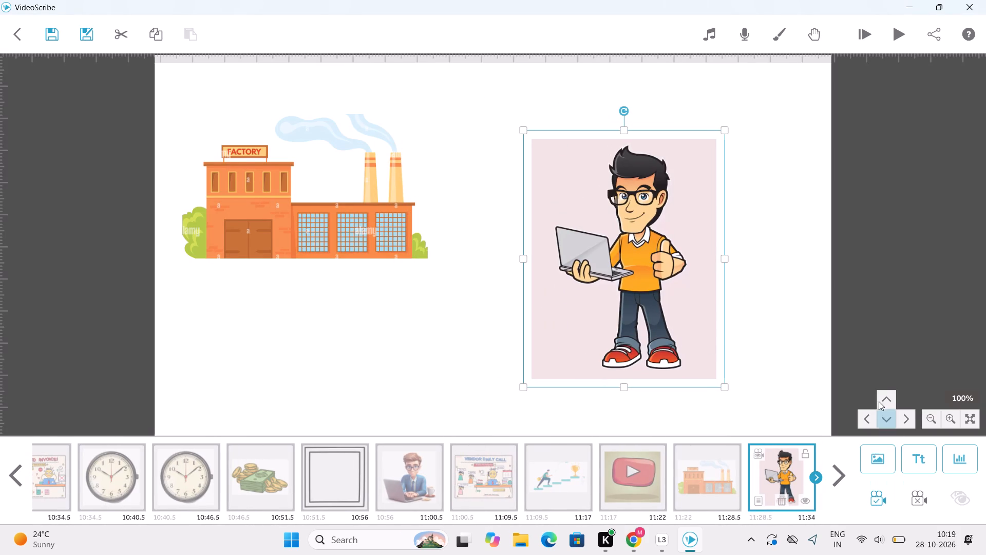
Add the clock image in an empty area below, shrink it, move it to the canvas's upper left, and set its camera position.
triple_click(887, 395)
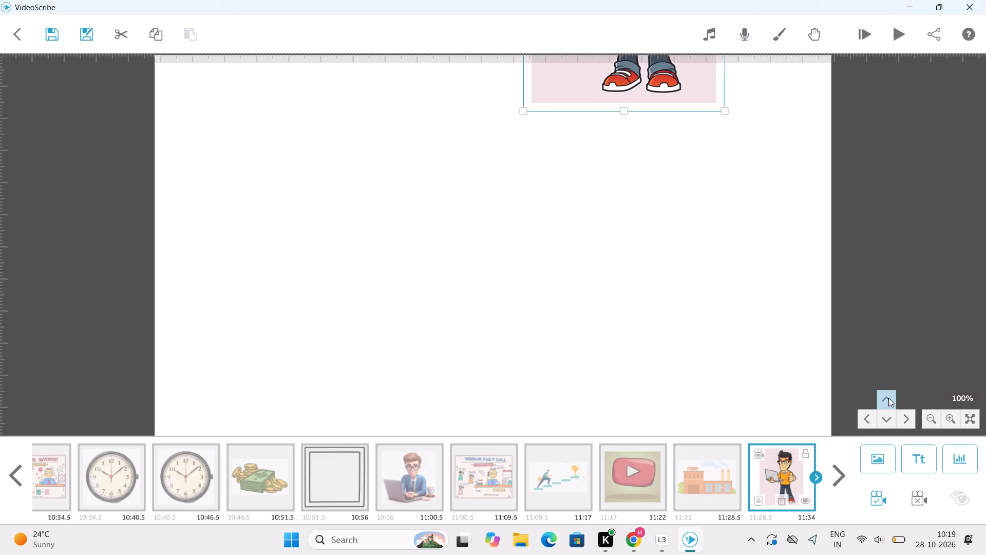
double_click(887, 396)
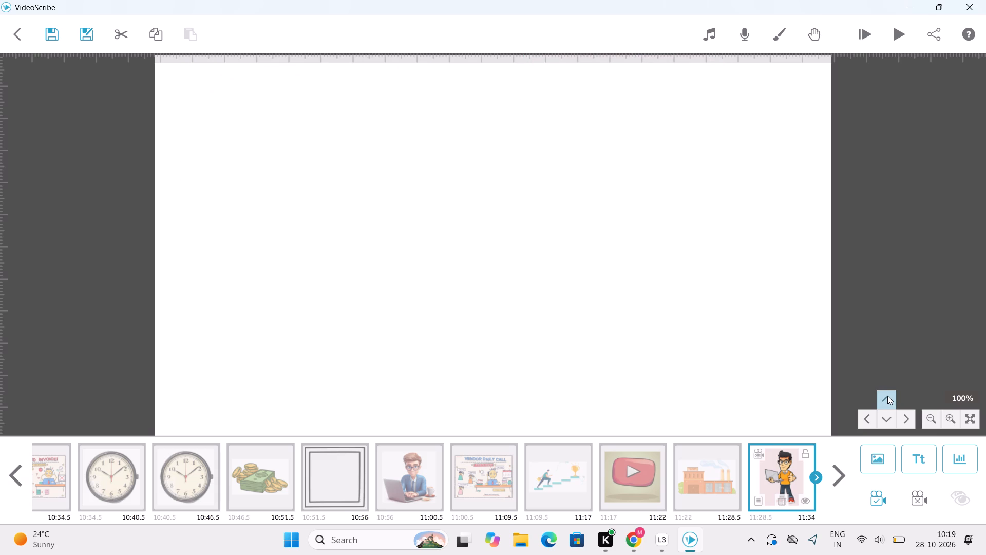
left_click(877, 450)
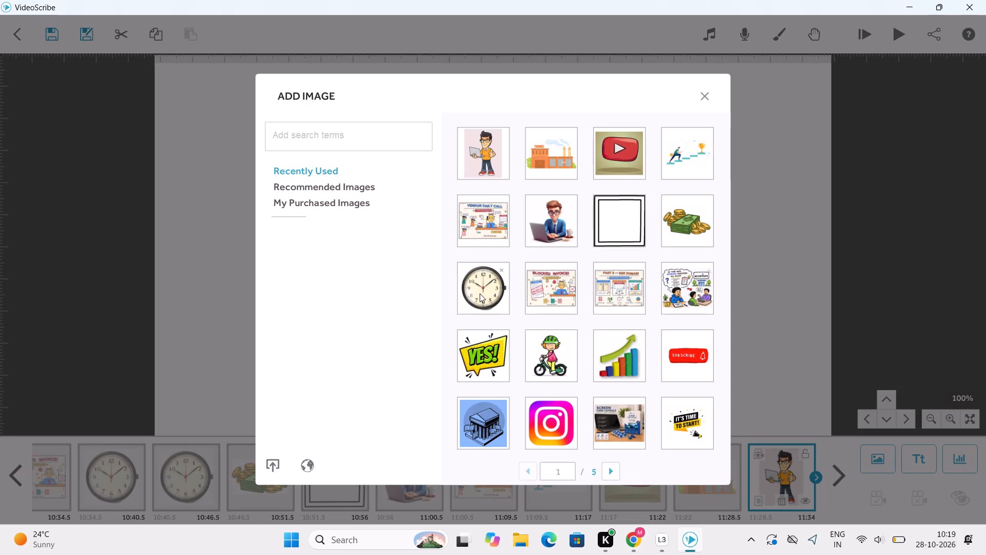
left_click(480, 293)
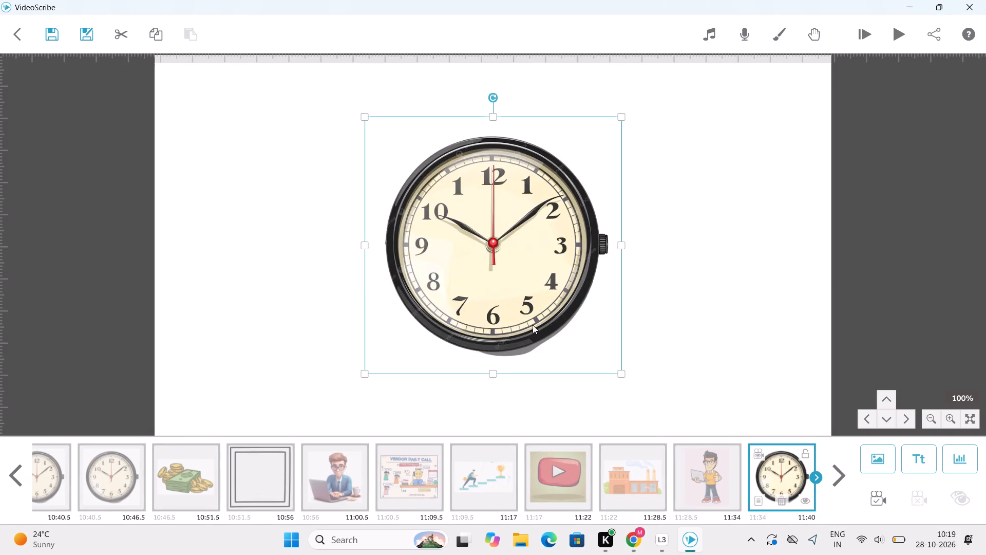
left_click_drag(620, 373, 552, 330)
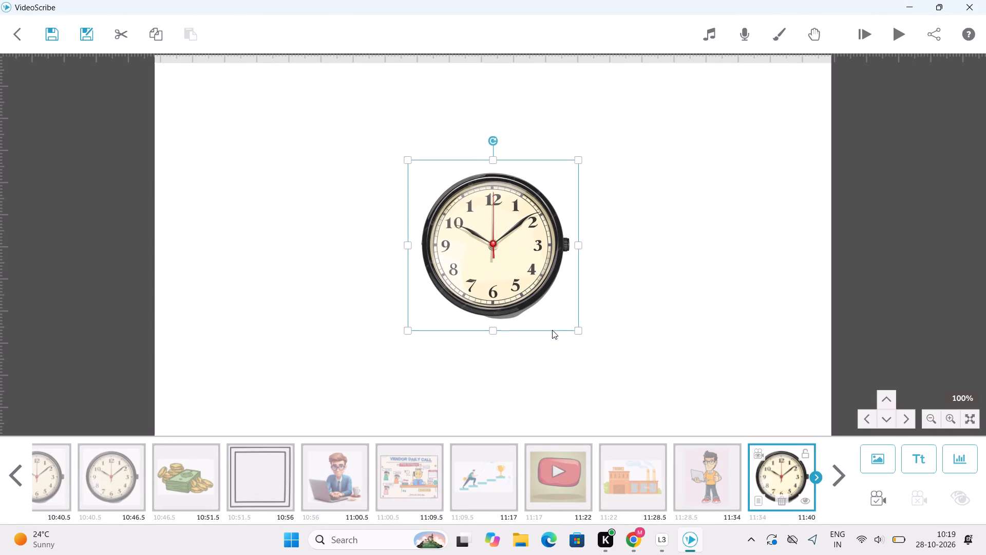
left_click_drag(503, 313, 290, 259)
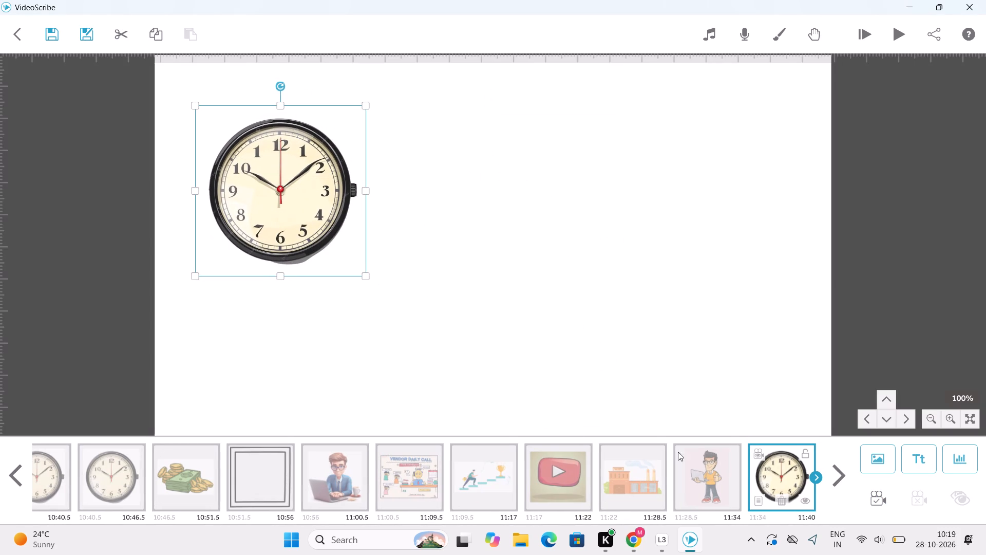
left_click(877, 508)
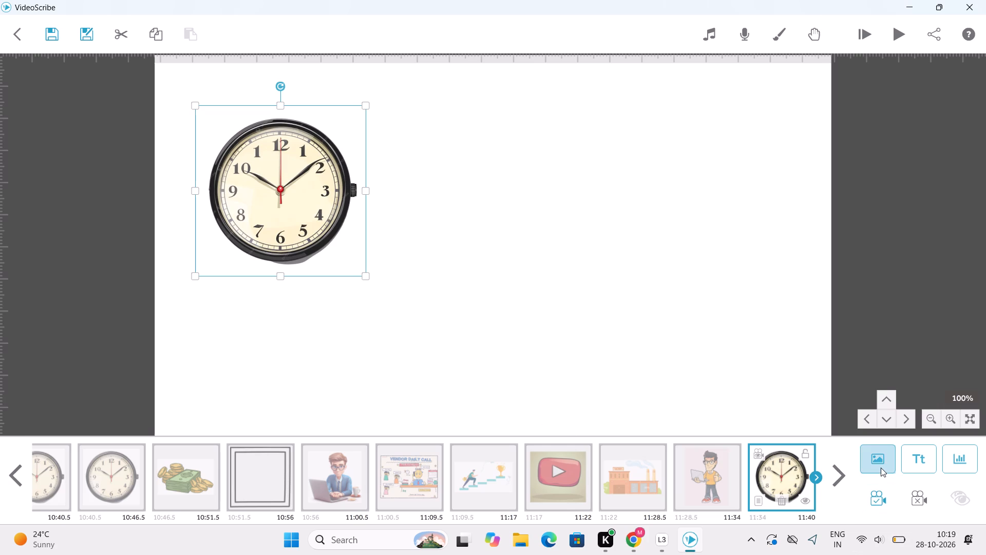
Add the Blocked Invoice image, place it to the right of the clock, and set its camera position.
left_click(880, 466)
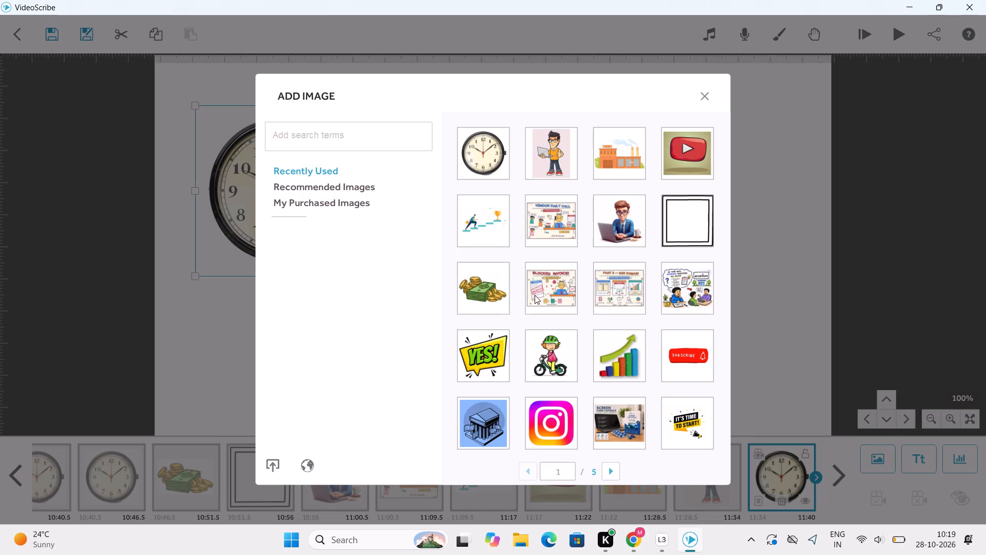
left_click(534, 283)
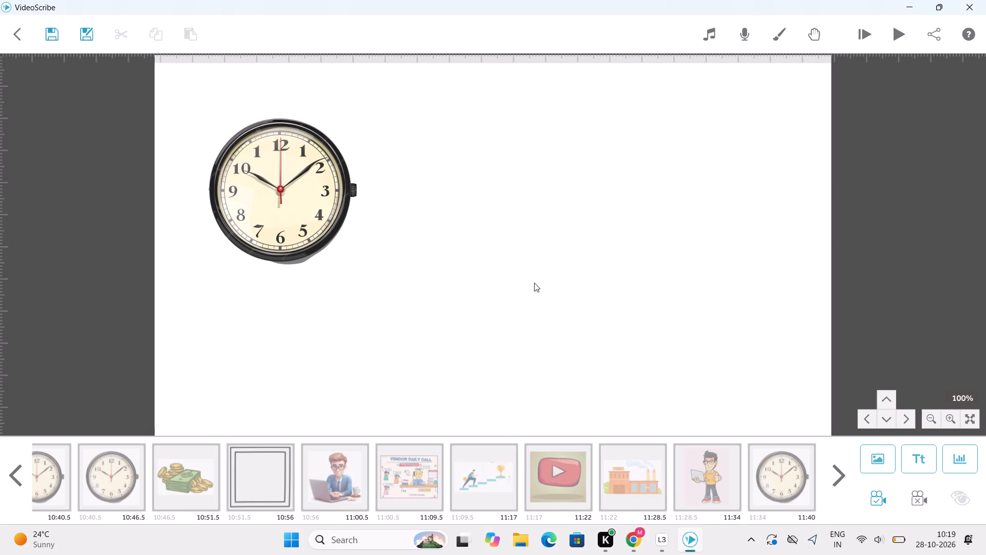
left_click_drag(579, 294, 663, 319)
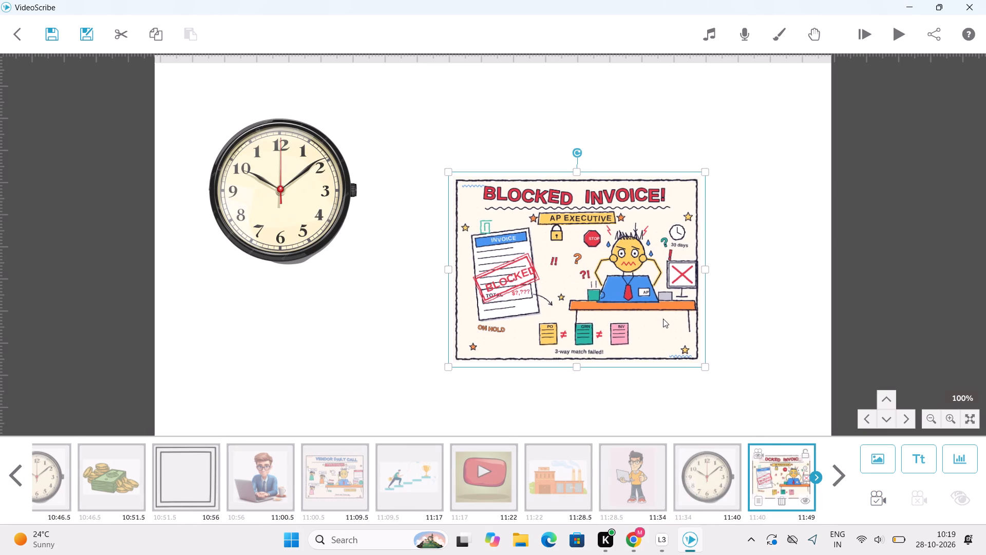
left_click(881, 495)
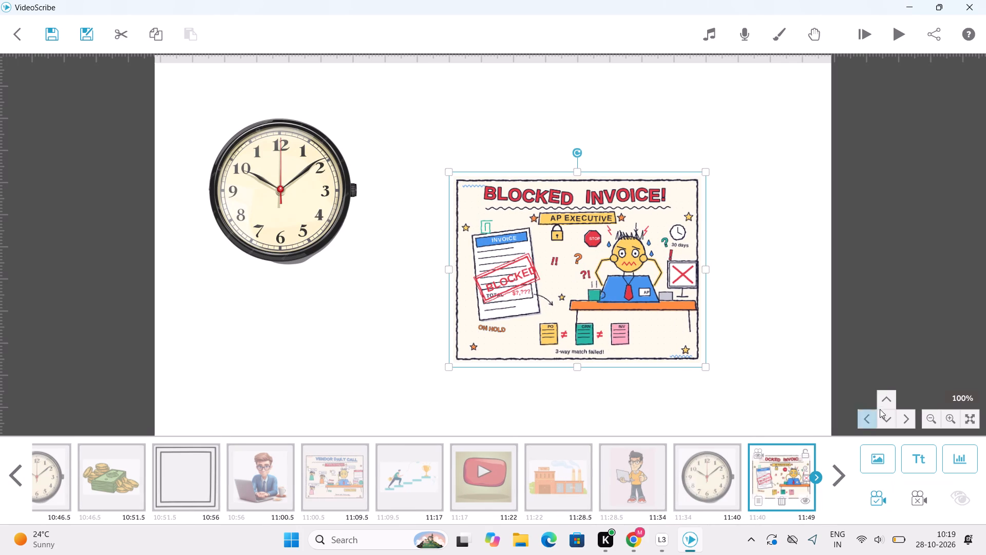
Add the YES! speech bubble image in an empty area below, enlarge it slightly, move it left, and set its camera position.
triple_click(883, 401)
left_click(883, 401)
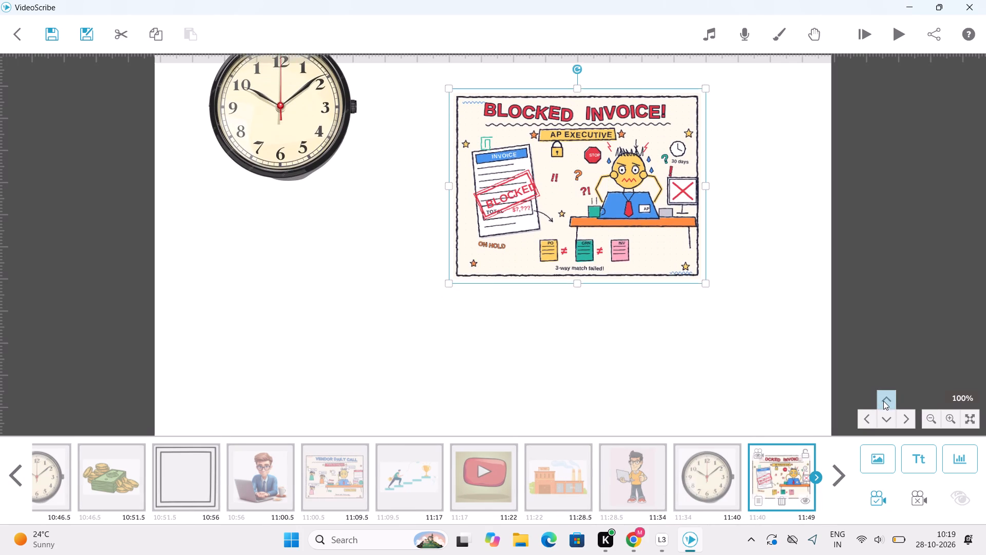
triple_click(884, 403)
double_click(884, 403)
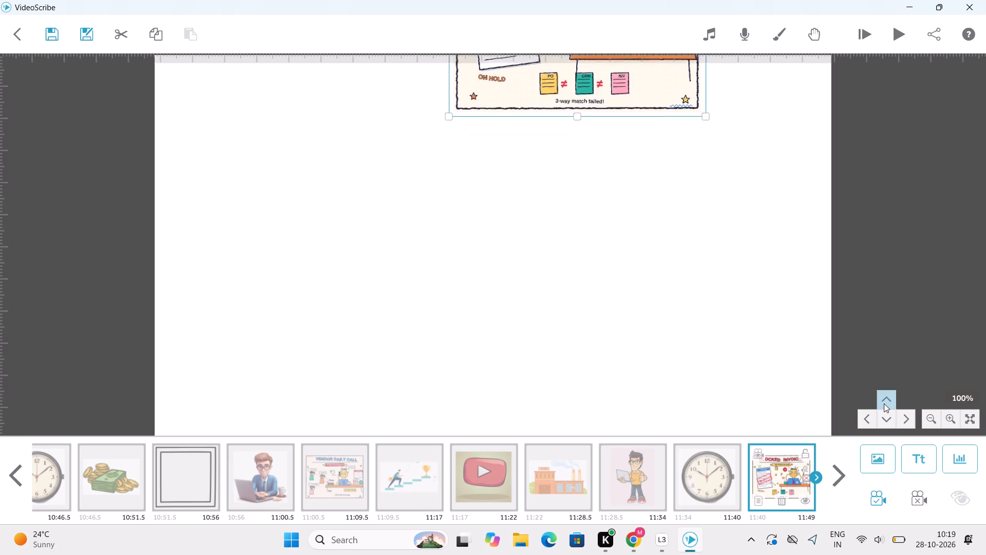
triple_click(884, 403)
triple_click(884, 403)
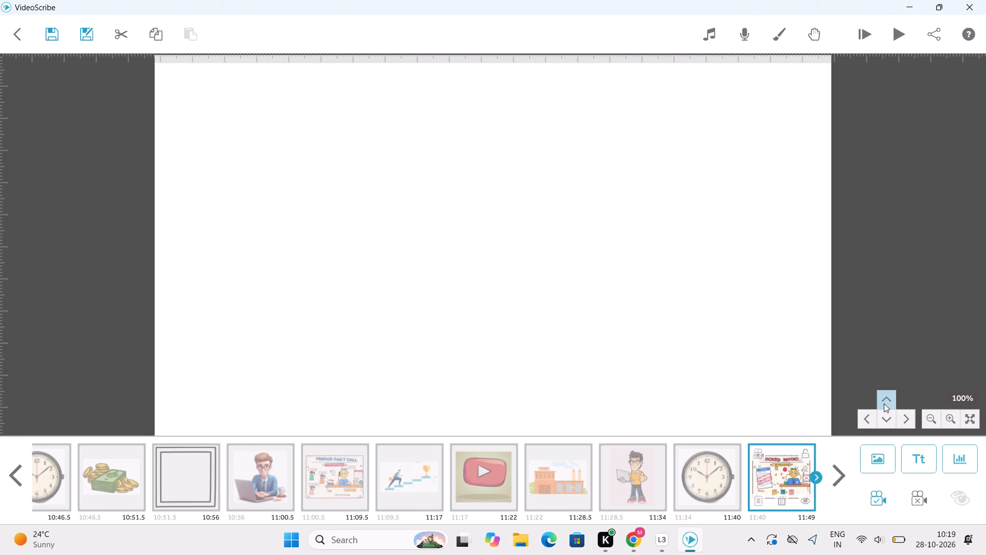
left_click(884, 403)
left_click(870, 471)
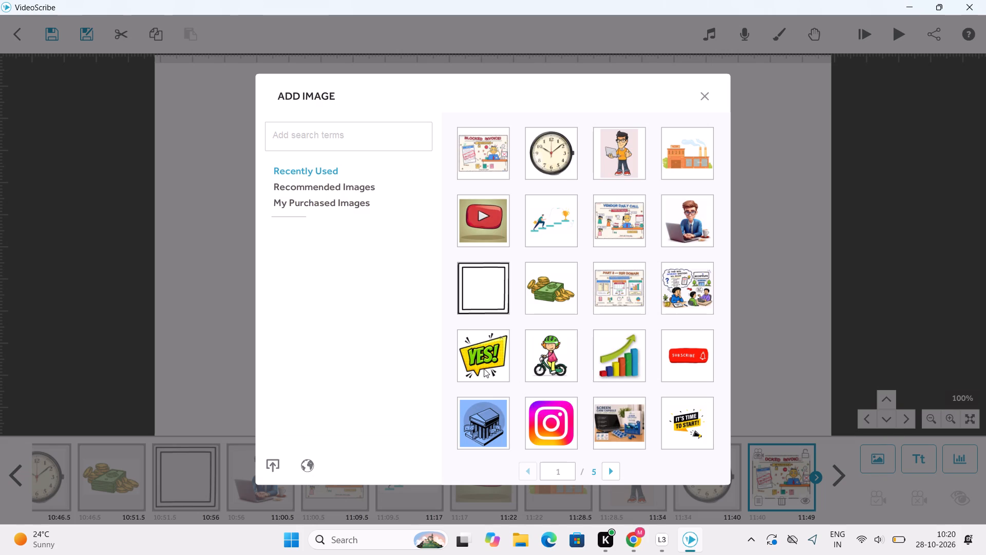
left_click(484, 368)
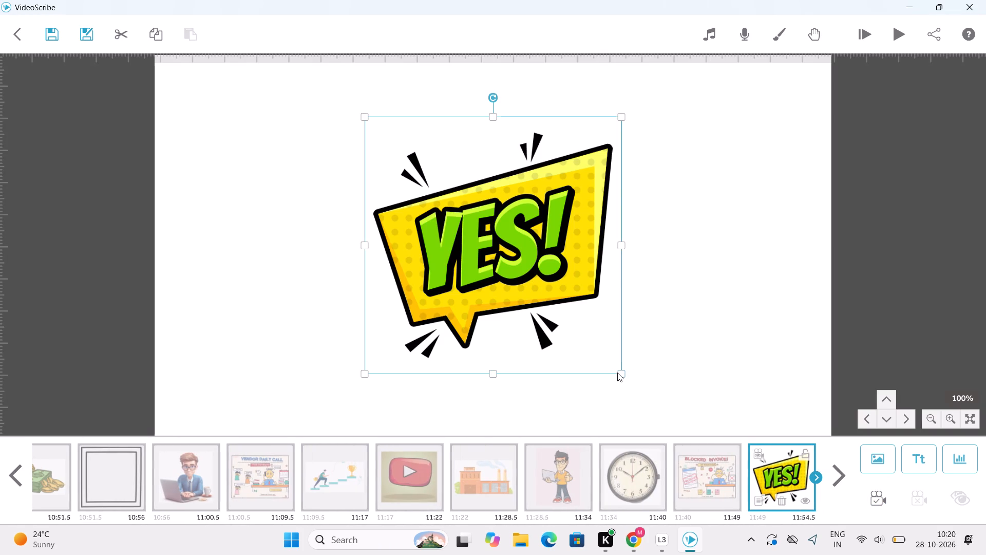
left_click_drag(623, 374, 647, 388)
left_click(560, 341)
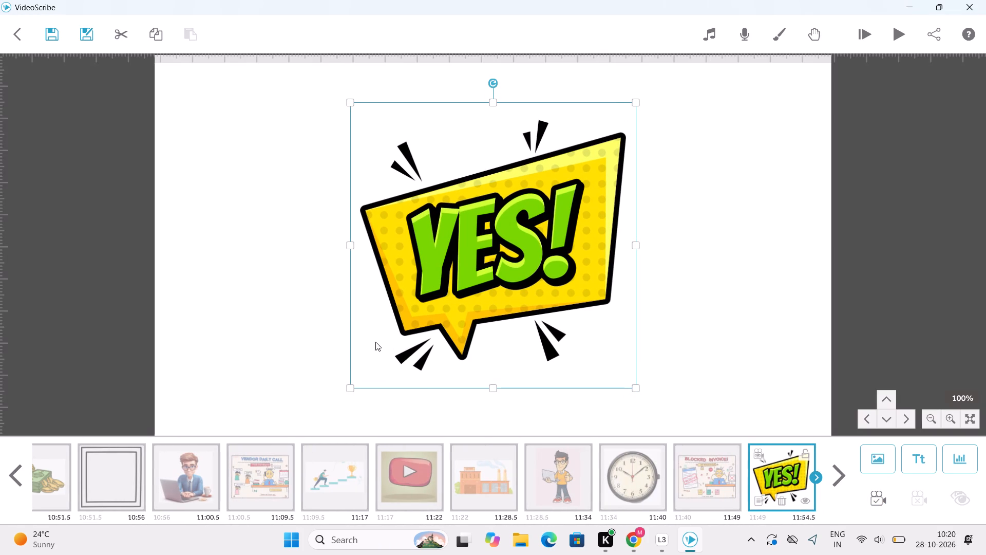
left_click_drag(466, 352, 302, 354)
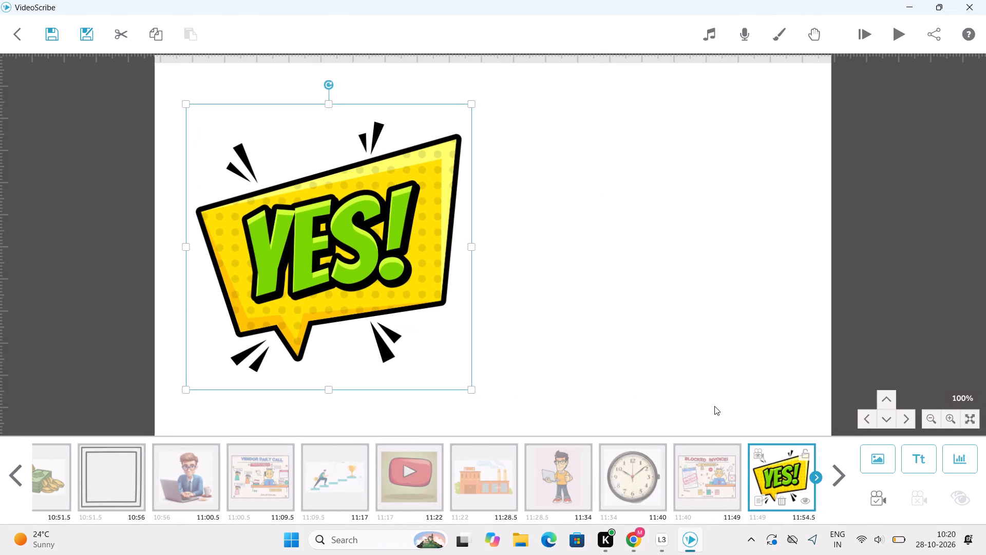
left_click(871, 502)
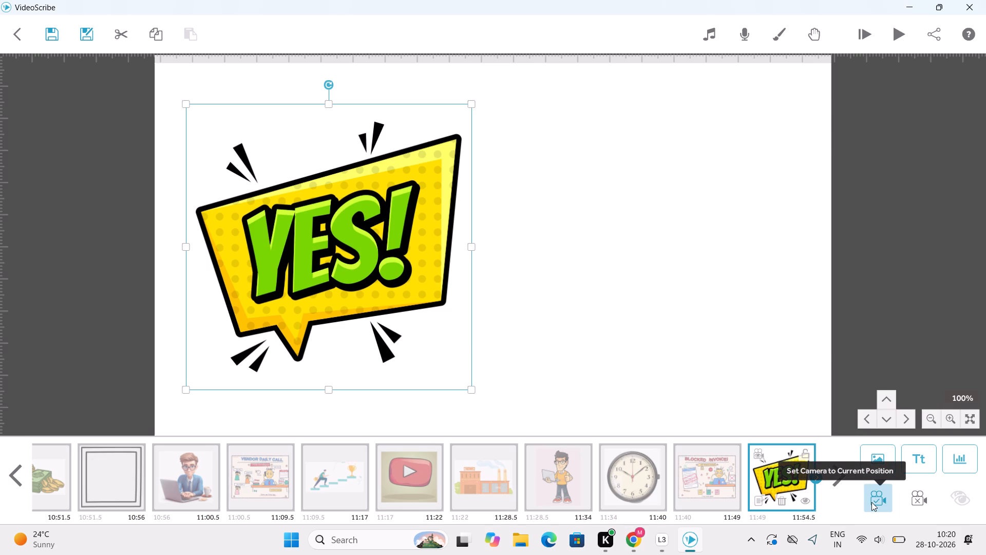
Add the girl on a bicycle image, shrink it, and place it to the right of the YES! bubble.
left_click(877, 469)
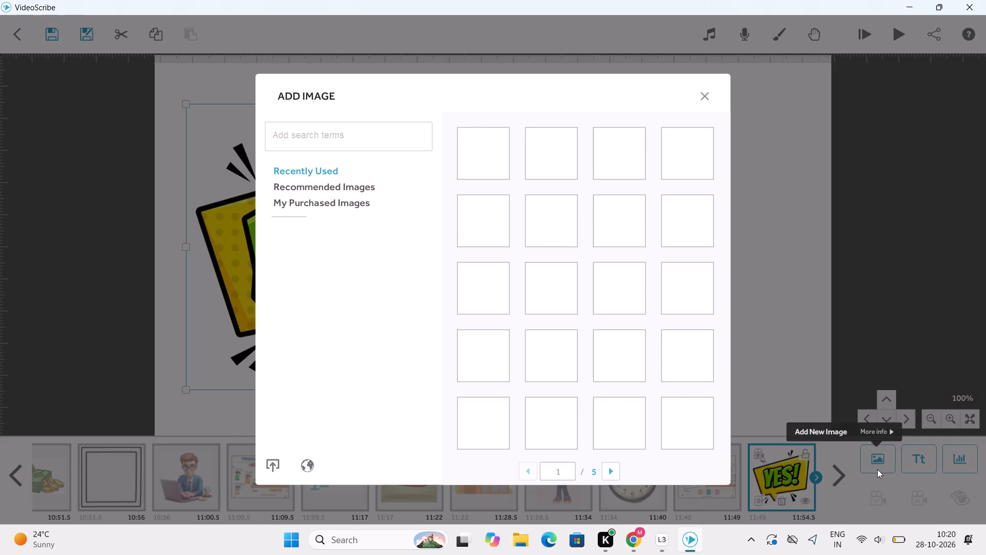
left_click(563, 360)
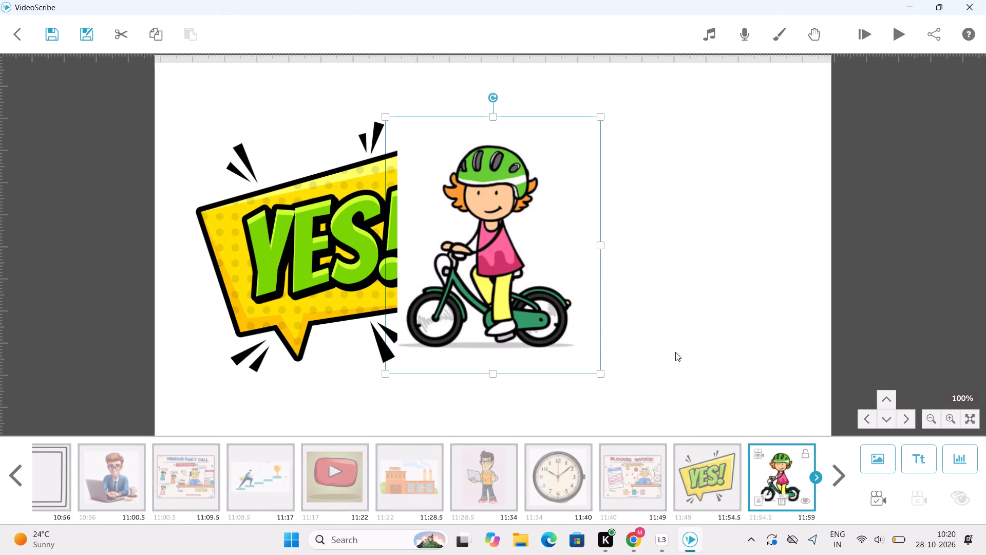
left_click_drag(601, 375, 554, 328)
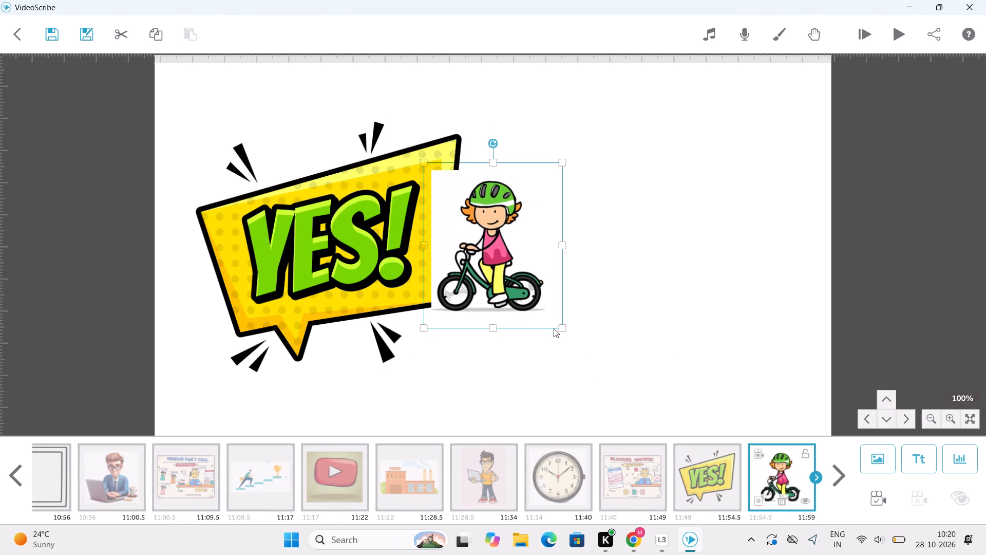
left_click_drag(521, 316, 693, 332)
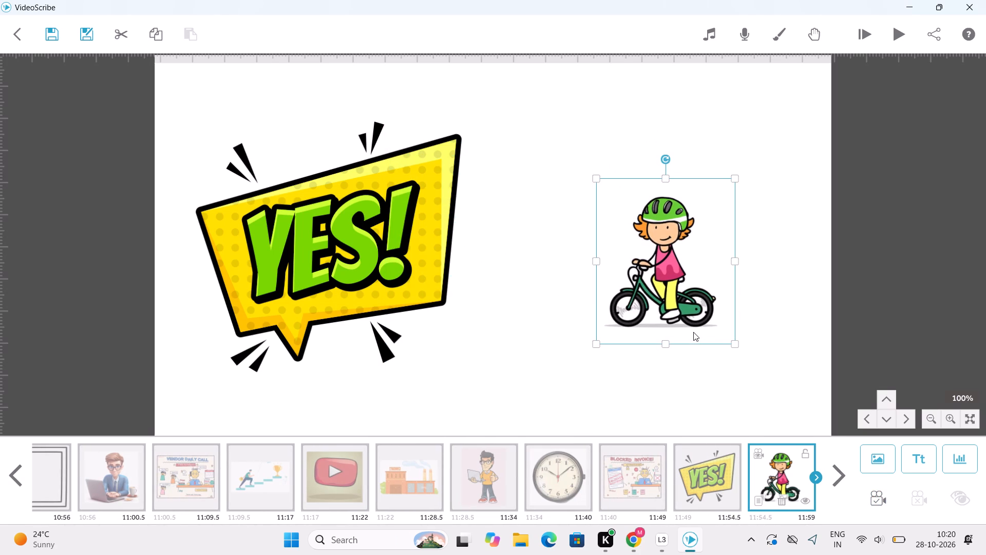
Set the camera position for the girl on a bicycle image.
left_click(875, 497)
Open the image library with an empty canvas area below the YES! bubble and bicycle girl in view.
triple_click(881, 400)
triple_click(881, 400)
left_click(881, 400)
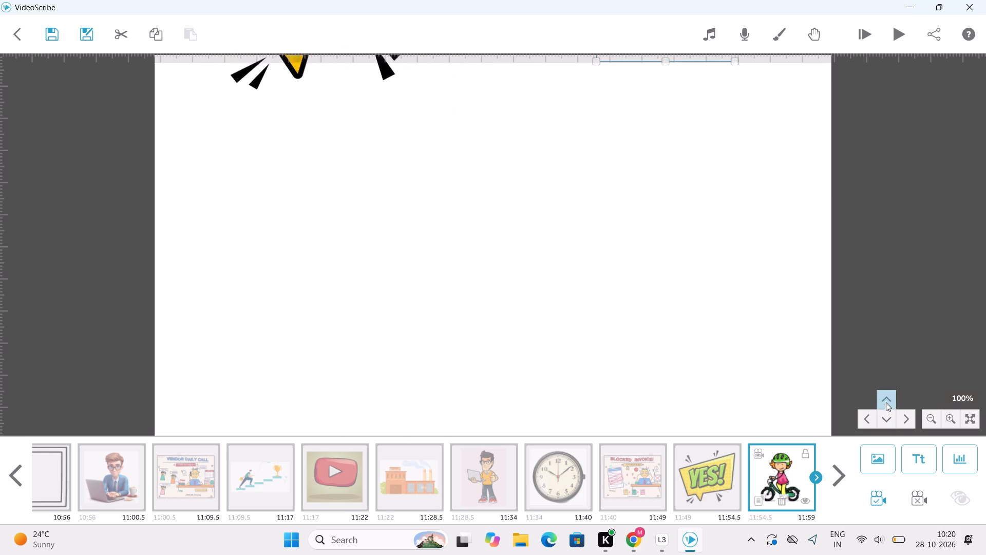
double_click(884, 400)
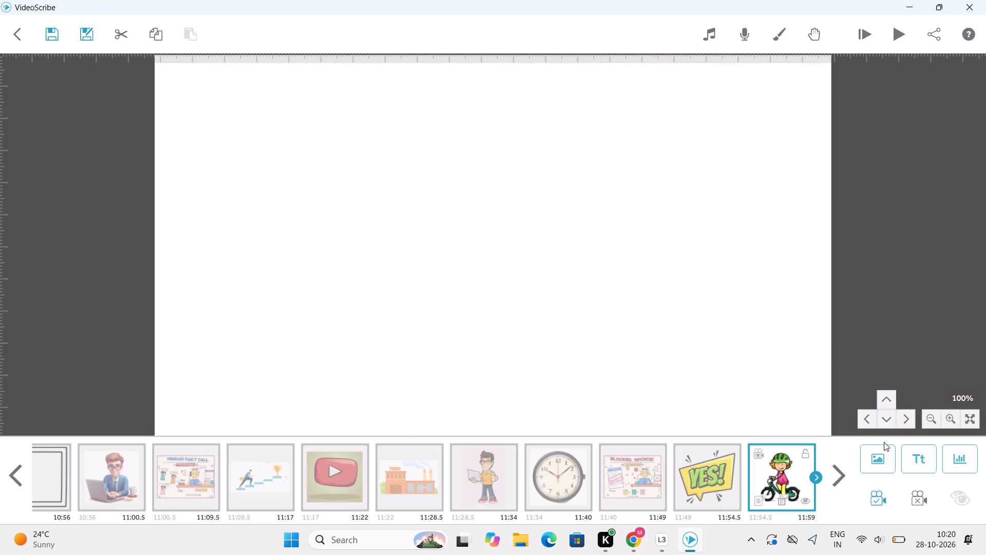
left_click(882, 458)
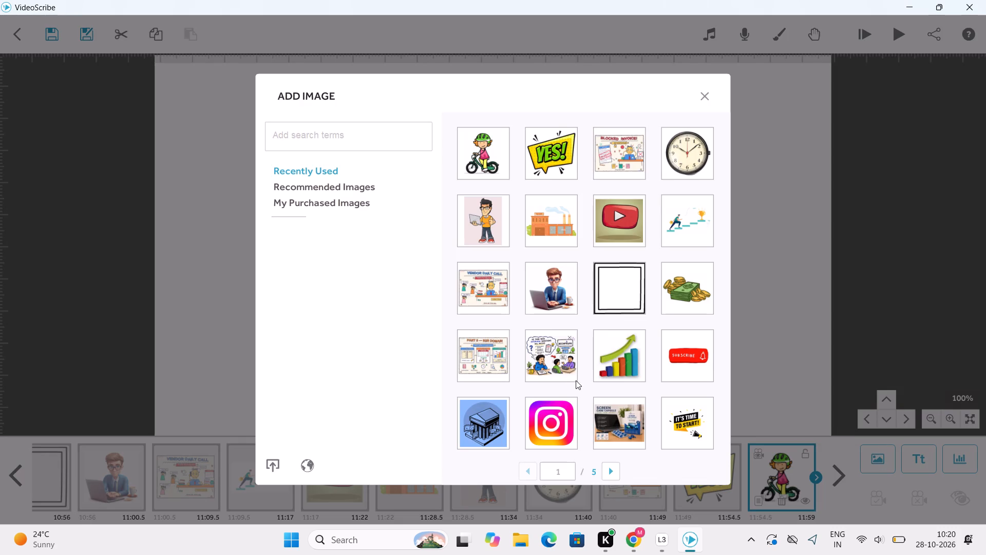
Add the recently used Facebook logo, shrink it to about half size, place it in the canvas's left part, and set its camera position.
left_click(612, 473)
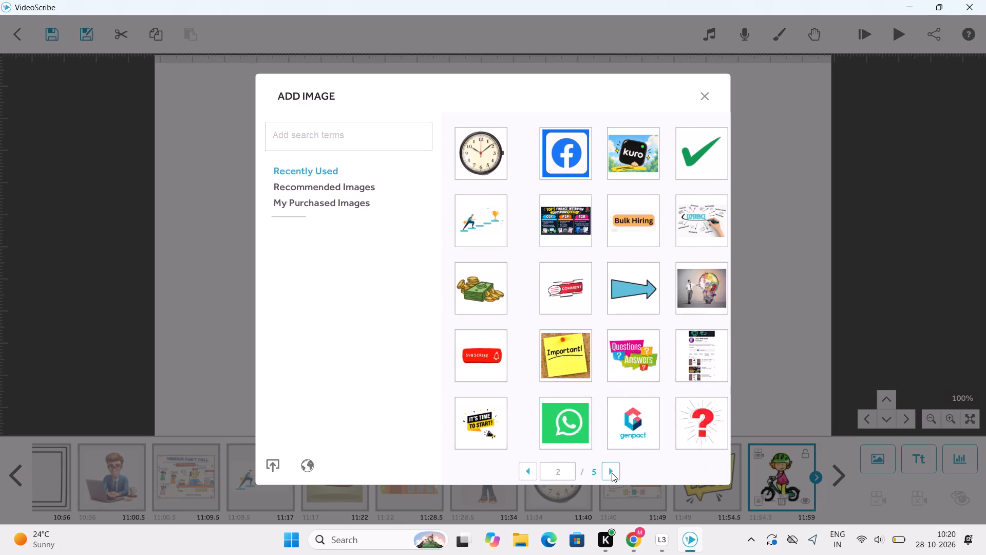
left_click(485, 171)
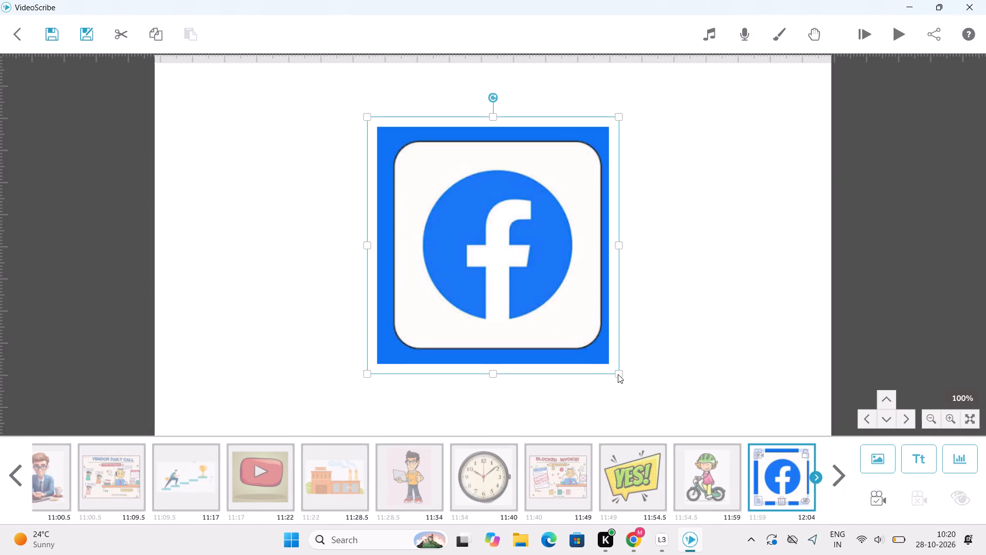
left_click_drag(620, 376, 551, 313)
left_click_drag(534, 299, 342, 313)
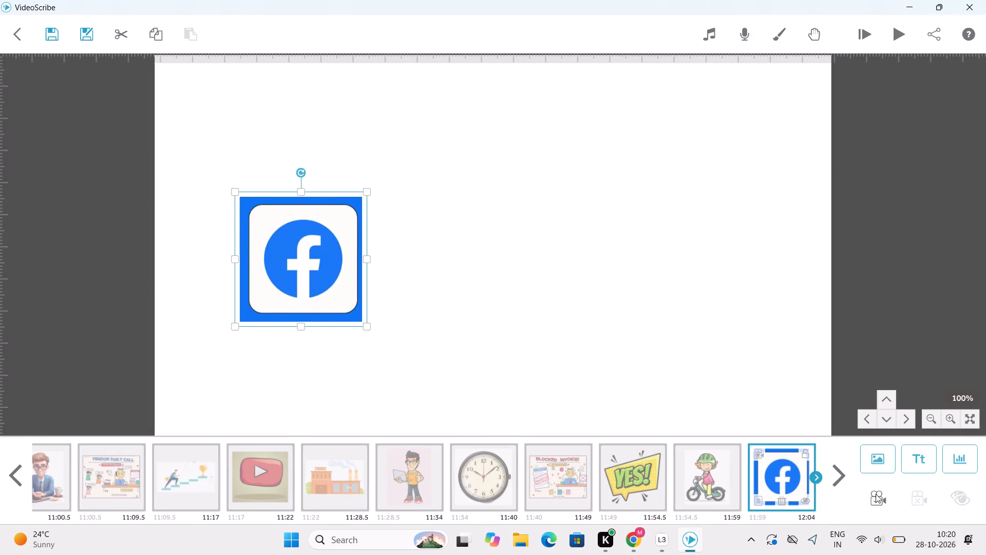
left_click(878, 501)
Add the Instagram logo, shrink it to about half size, place it above and right of the Facebook logo, and set its camera position.
left_click(876, 465)
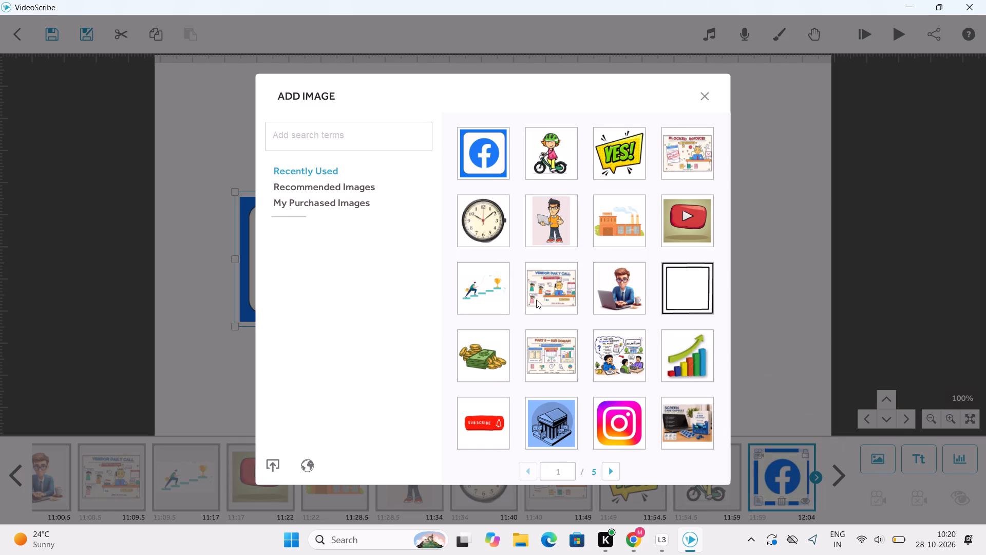
left_click(631, 429)
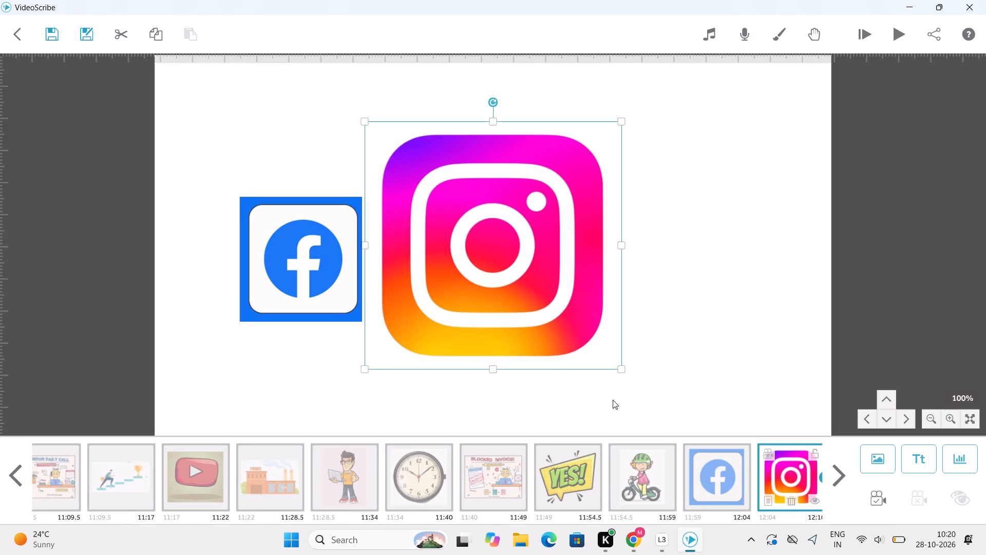
left_click_drag(621, 369, 552, 312)
left_click_drag(516, 292, 556, 199)
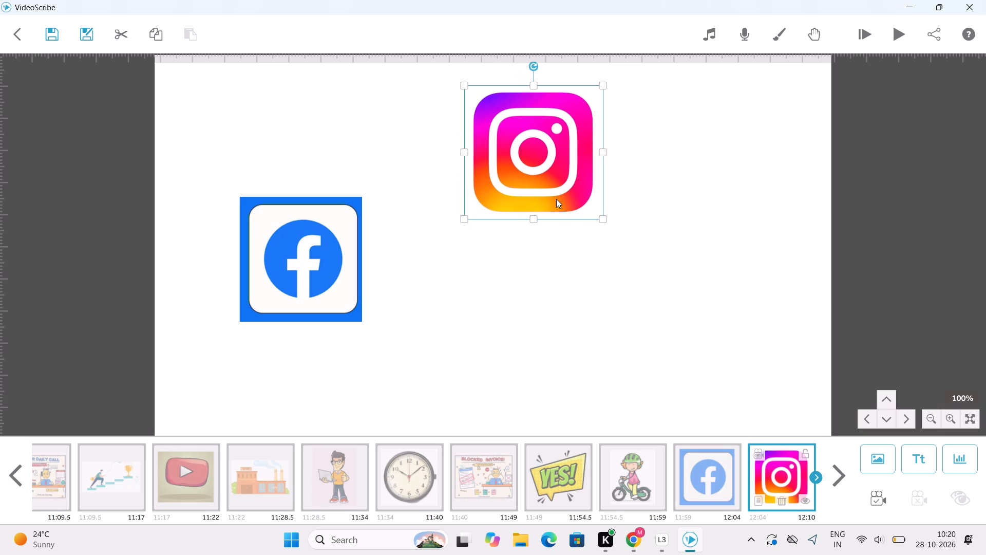
left_click(877, 500)
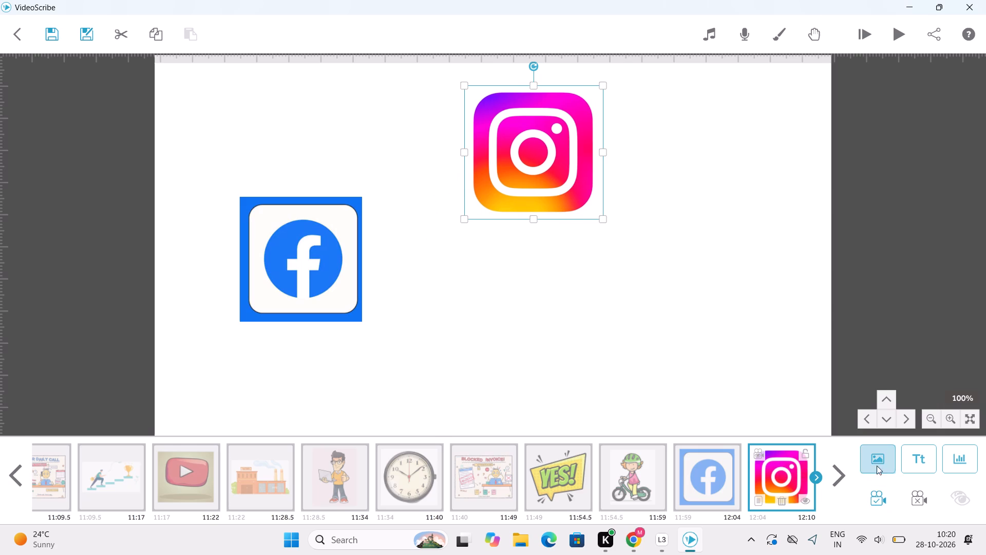
Add the red YouTube play button image, shrink it, place it below and right of the Instagram logo, and set its camera position.
left_click(877, 459)
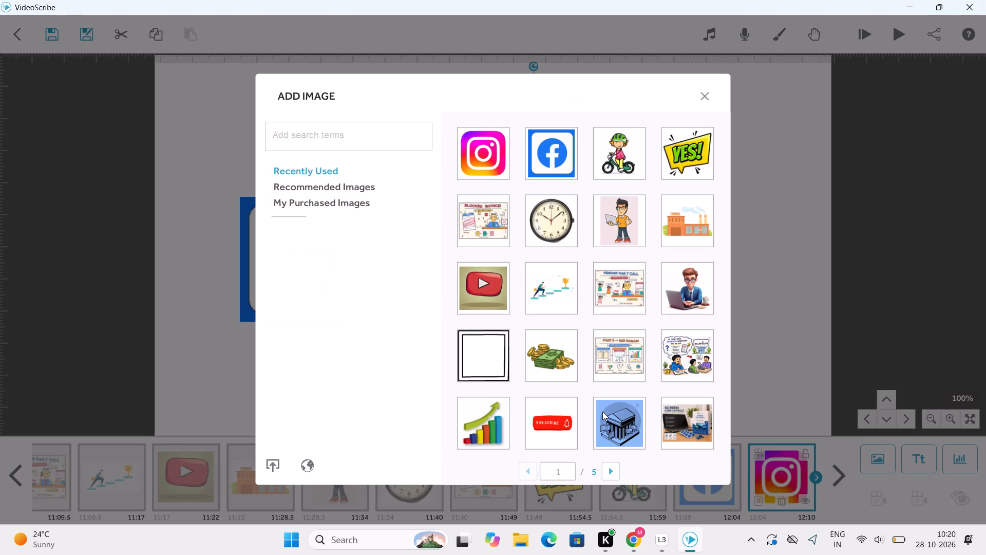
left_click(496, 302)
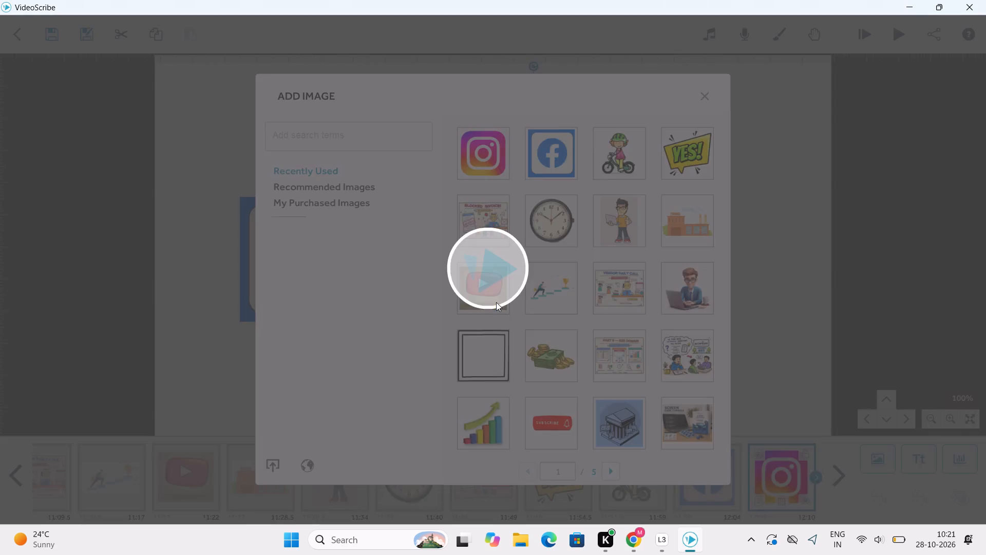
left_click_drag(621, 361, 557, 295)
left_click_drag(530, 287, 739, 328)
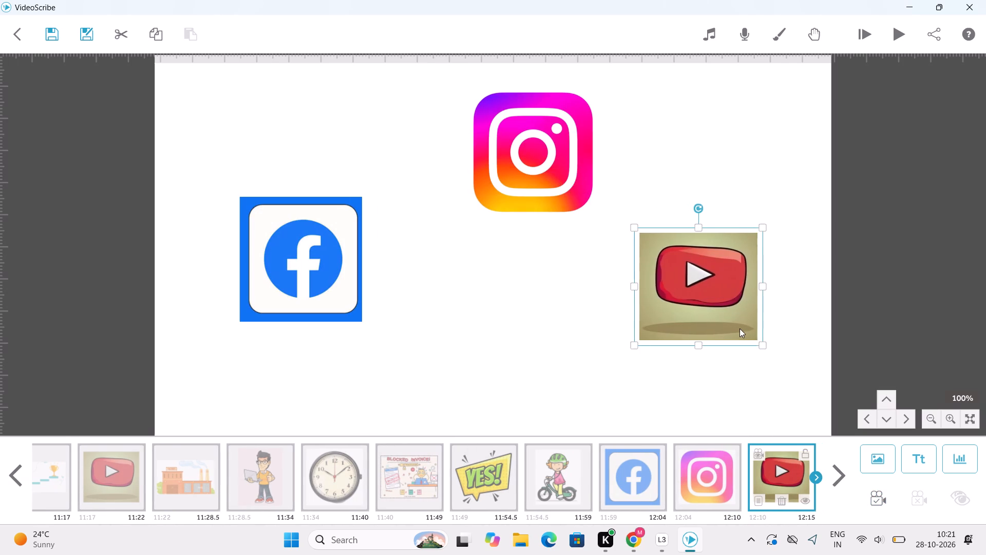
left_click_drag(739, 328, 743, 330)
left_click(886, 497)
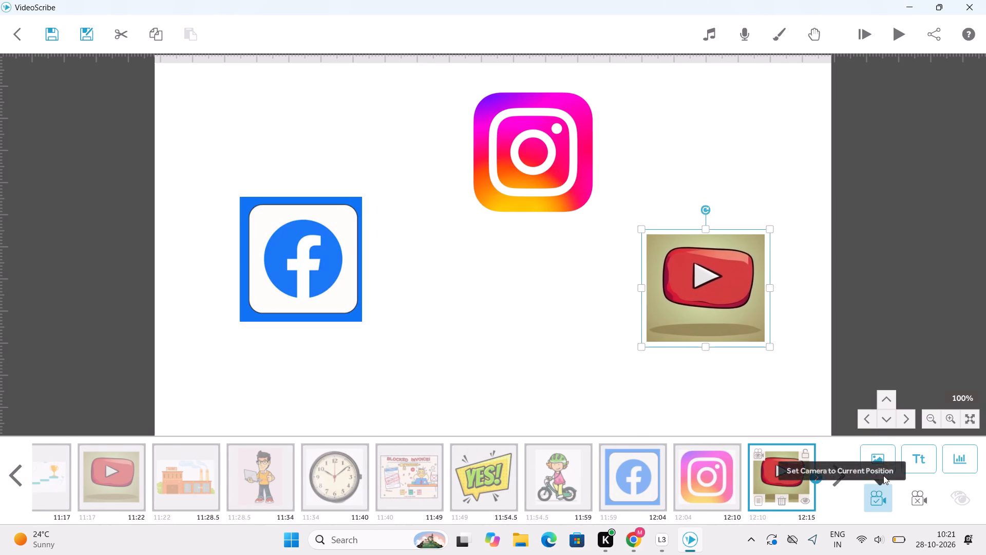
Add a second Instagram logo, shrink it to about half size, place it below the first one, and set its camera position.
left_click(882, 462)
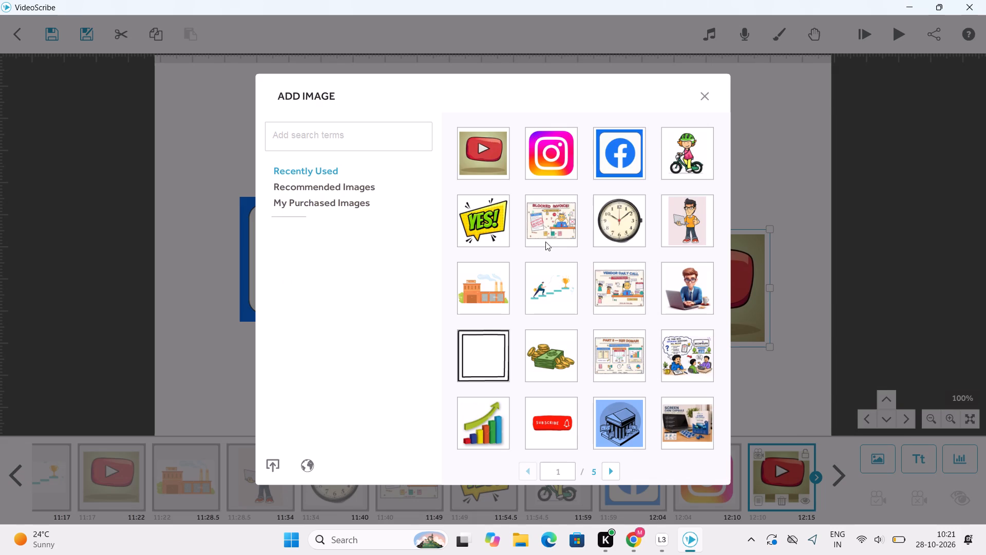
left_click(552, 164)
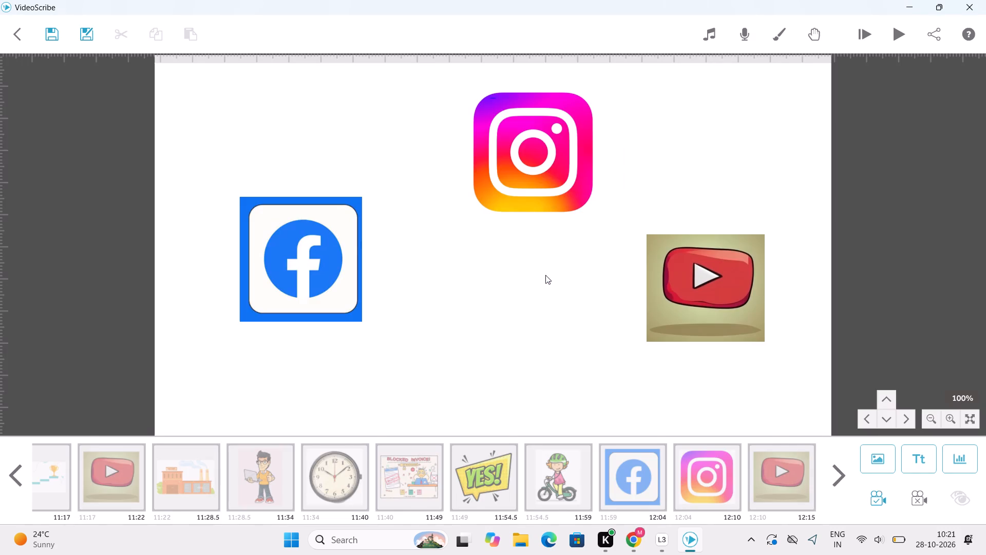
left_click_drag(365, 370, 452, 308)
left_click(477, 265)
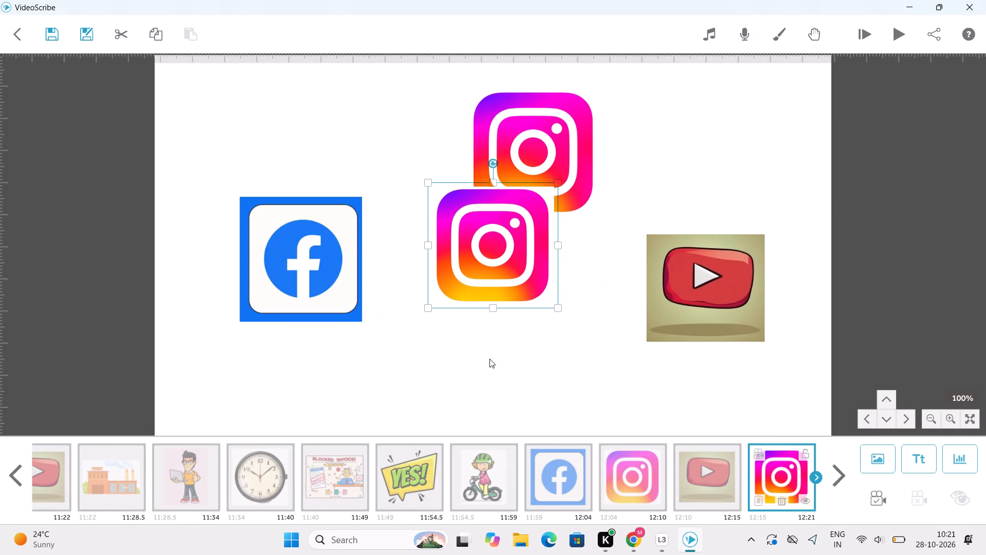
left_click_drag(500, 262, 522, 375)
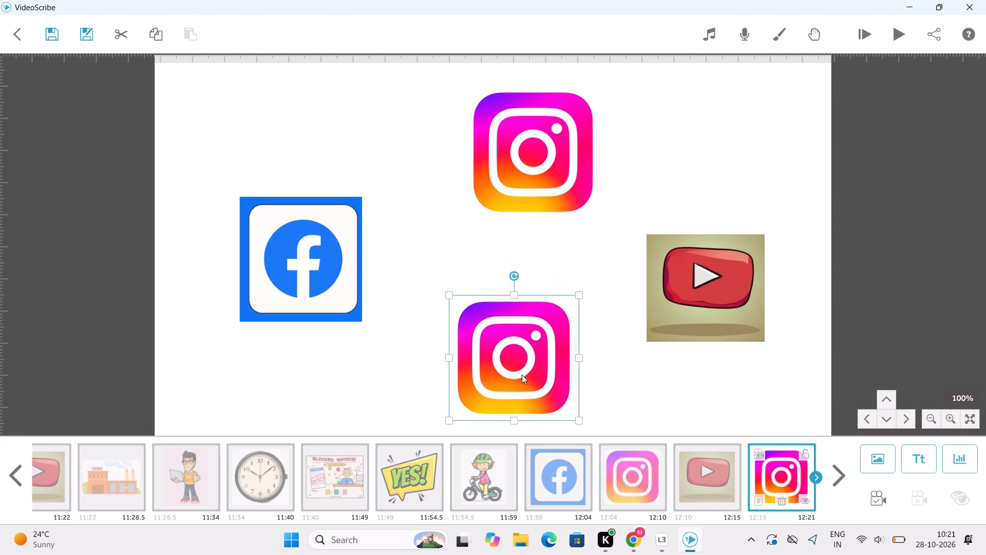
left_click_drag(522, 375, 524, 376)
left_click_drag(879, 497, 880, 403)
Add the recently used Top 5 With Sunil channel screenshot in a new empty canvas area.
triple_click(880, 403)
triple_click(880, 403)
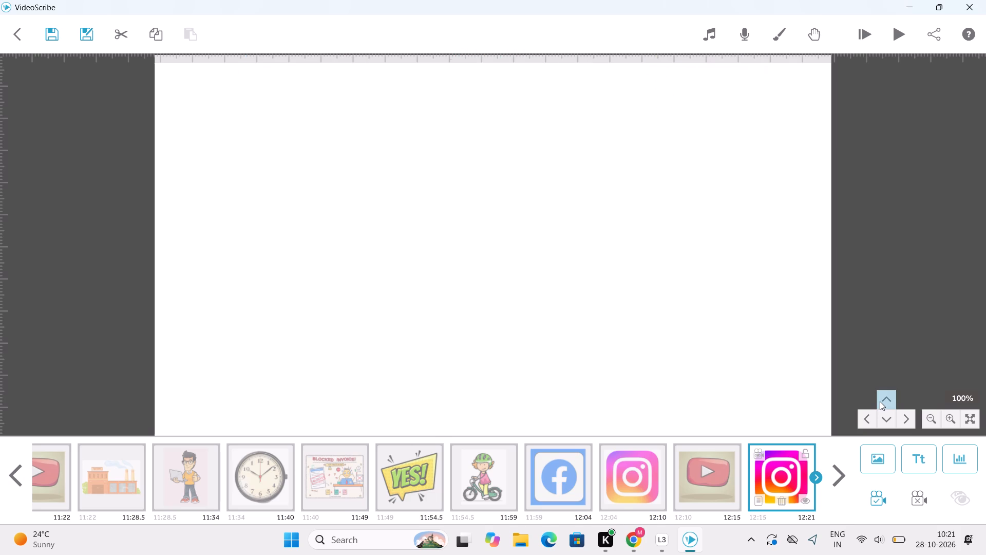
triple_click(880, 401)
left_click(882, 457)
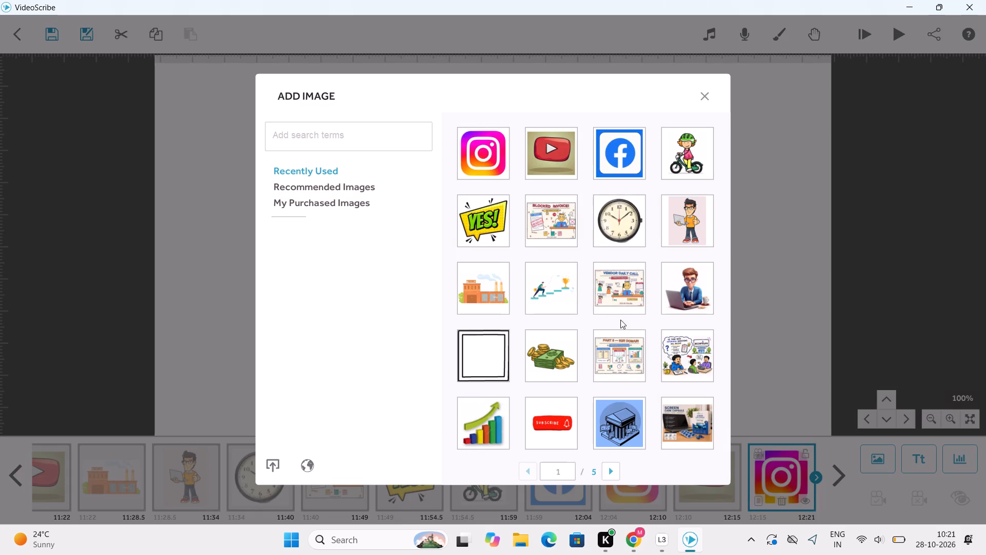
left_click(604, 472)
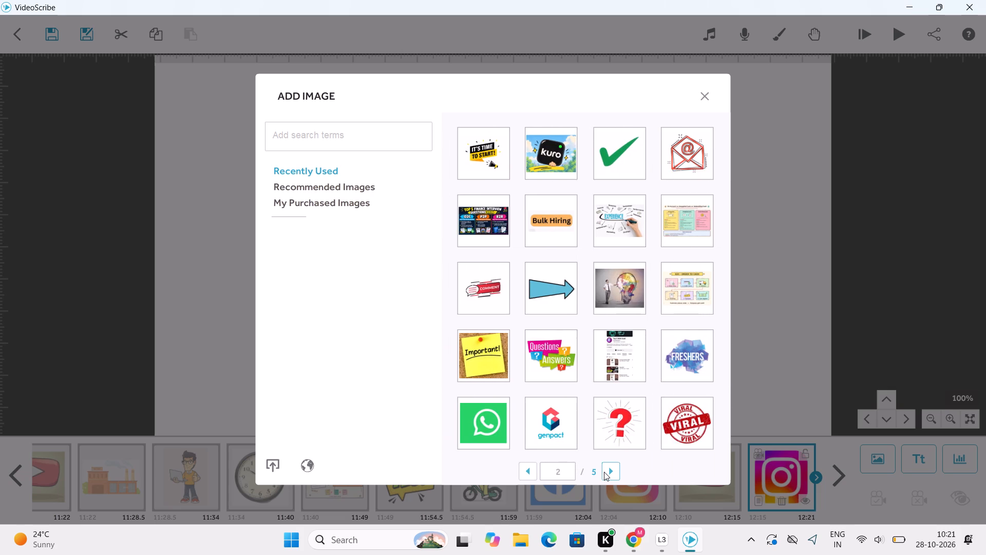
left_click(622, 366)
left_click(543, 336)
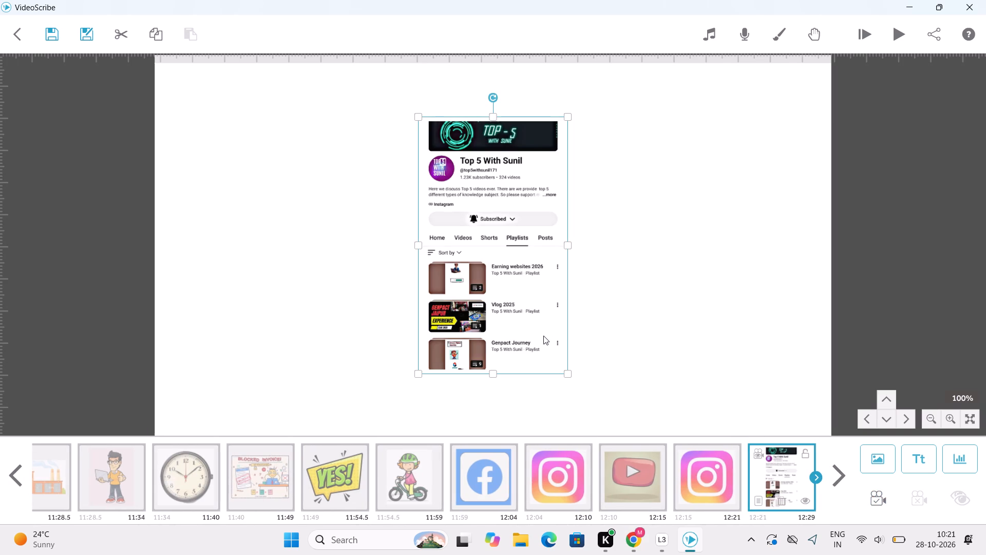
Move the YouTube channel page screenshot to the left half of the canvas and set its camera position.
left_click(499, 345)
left_click_drag(487, 325, 324, 328)
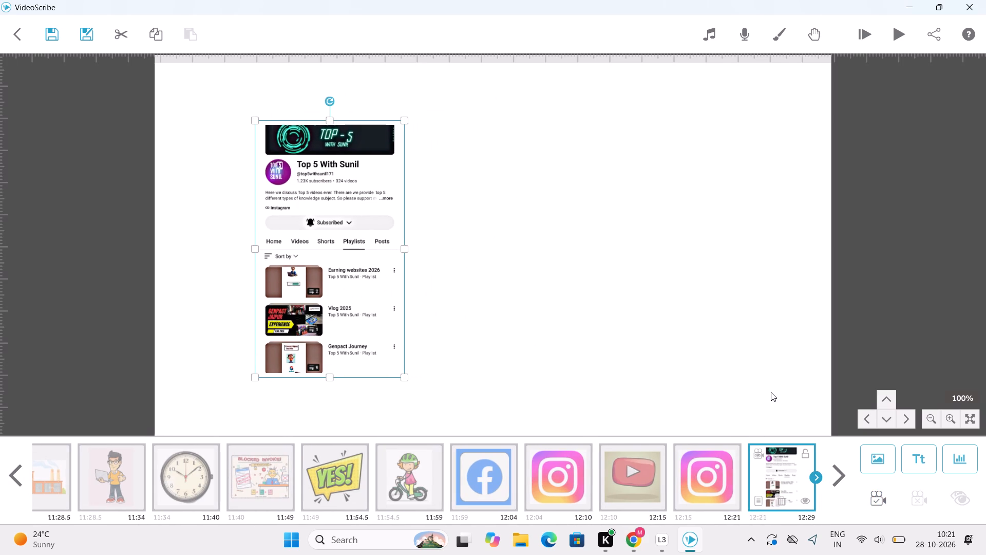
left_click(880, 501)
Add the Part 3 — R2R Domain image, place it to the right of the channel screenshot, and set its camera position.
left_click(871, 462)
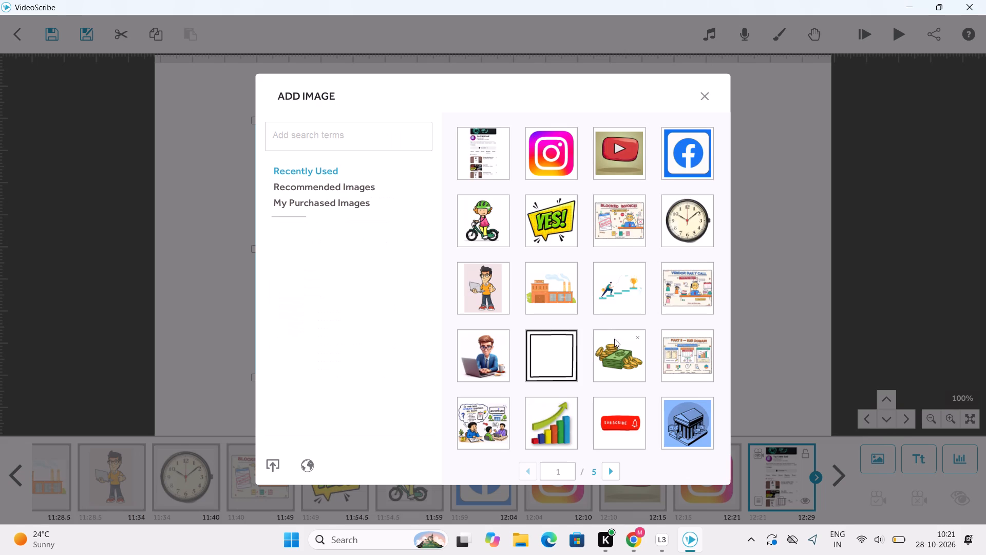
left_click(666, 365)
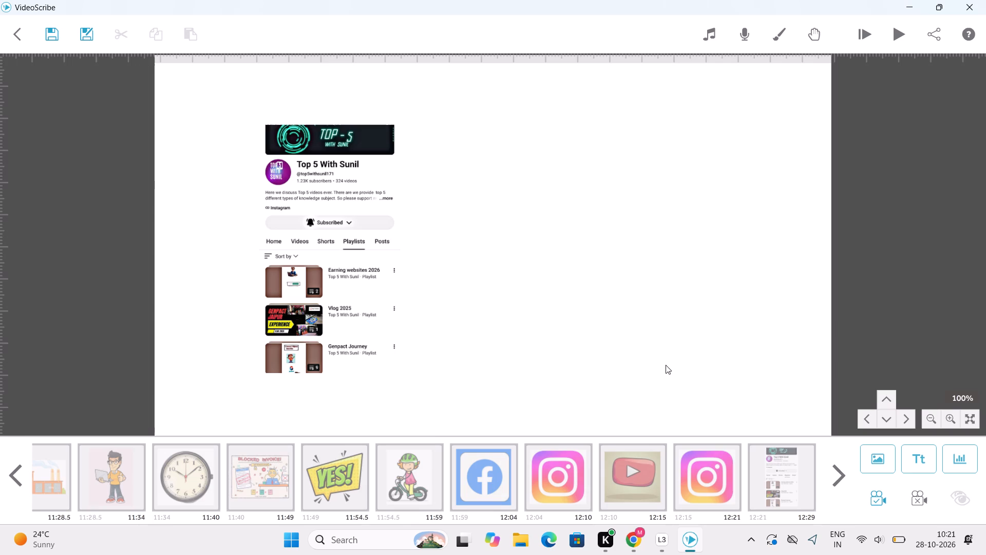
left_click_drag(574, 306, 703, 317)
left_click(879, 497)
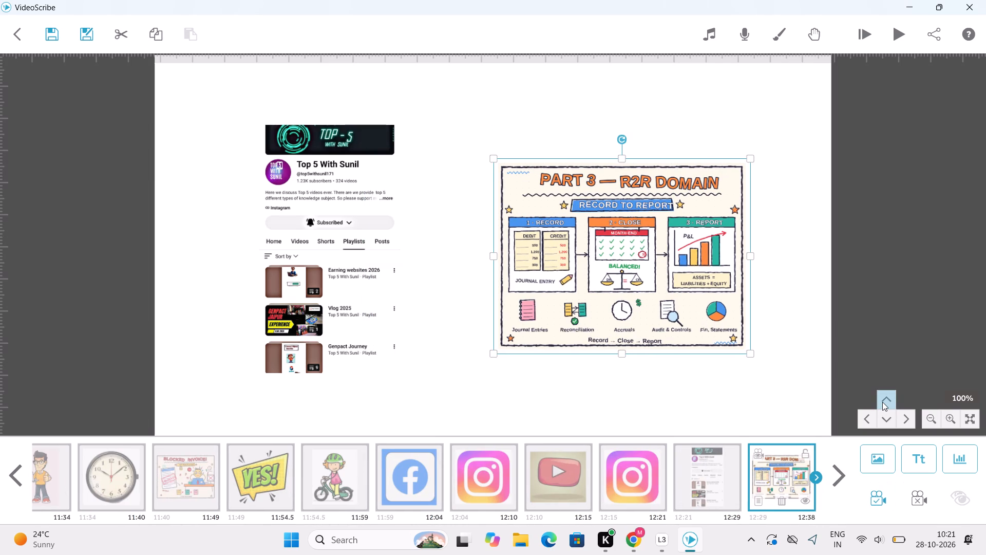
Add the clock image in an empty area below, move it to the canvas's left half, and set its camera position.
triple_click(883, 402)
double_click(883, 402)
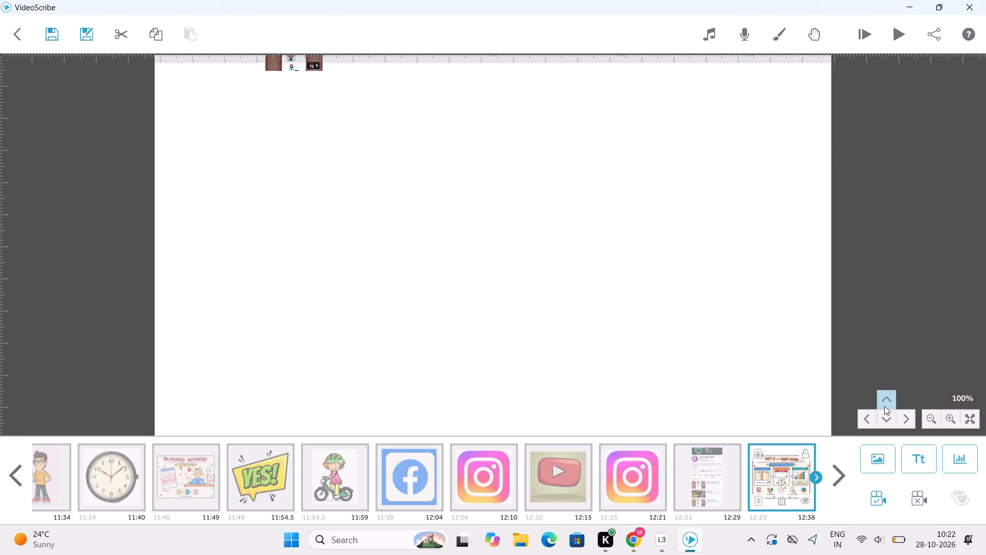
left_click(887, 450)
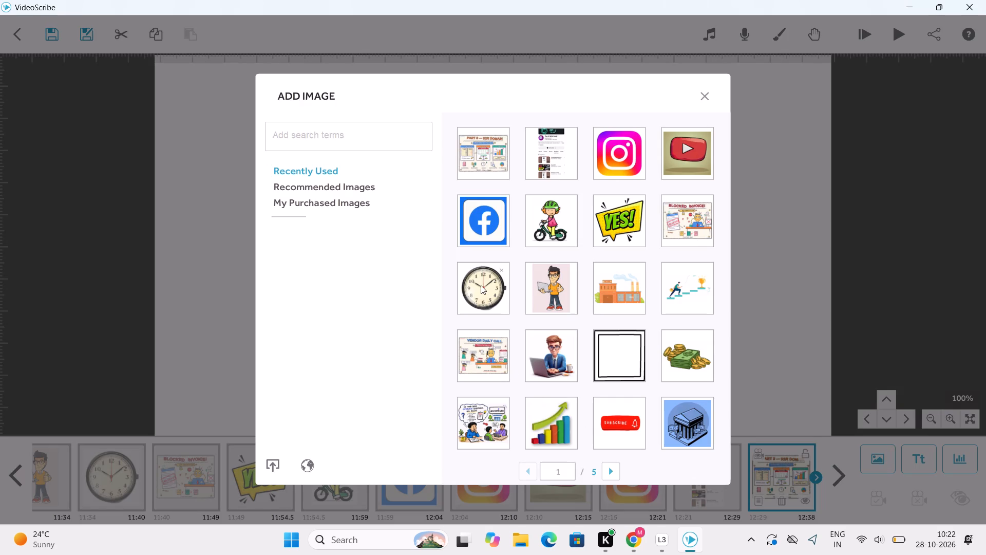
left_click(480, 285)
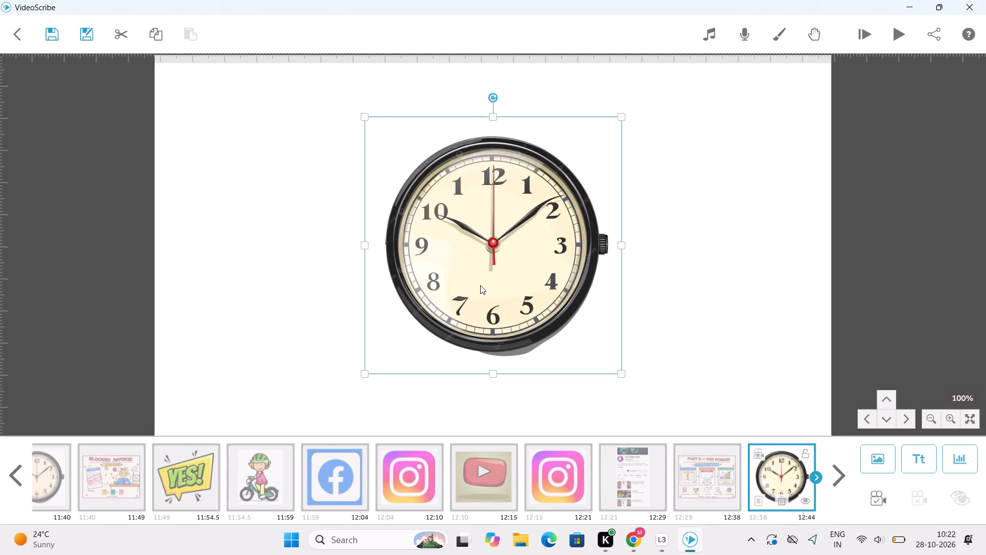
left_click_drag(480, 285, 325, 300)
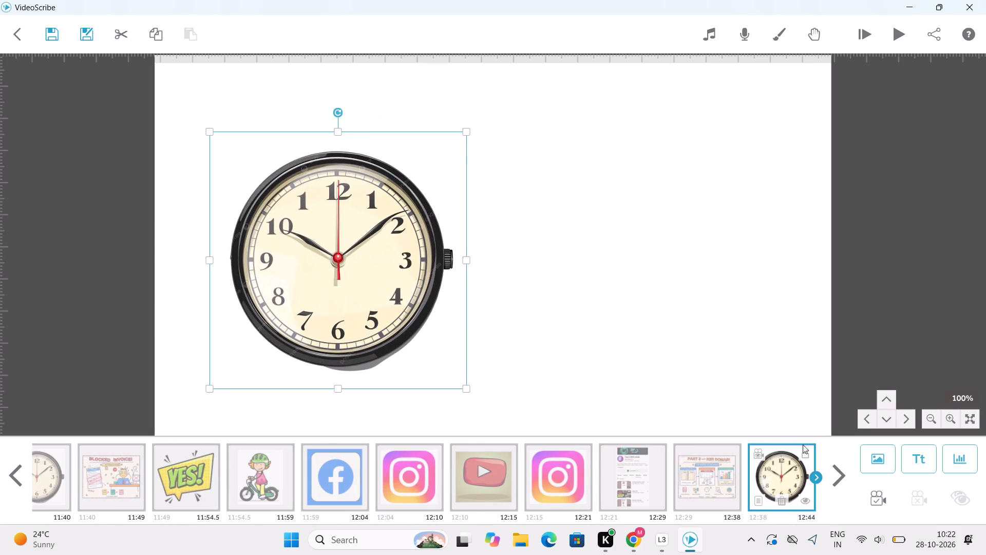
left_click(879, 497)
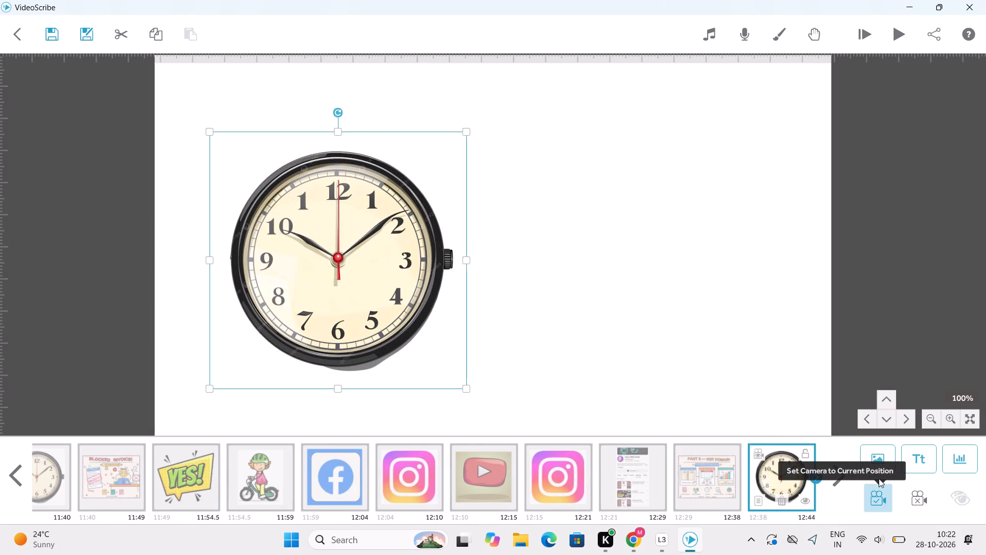
Add the man climbing steps to a trophy image, place it to the upper right of the clock, and set its camera position.
left_click(878, 462)
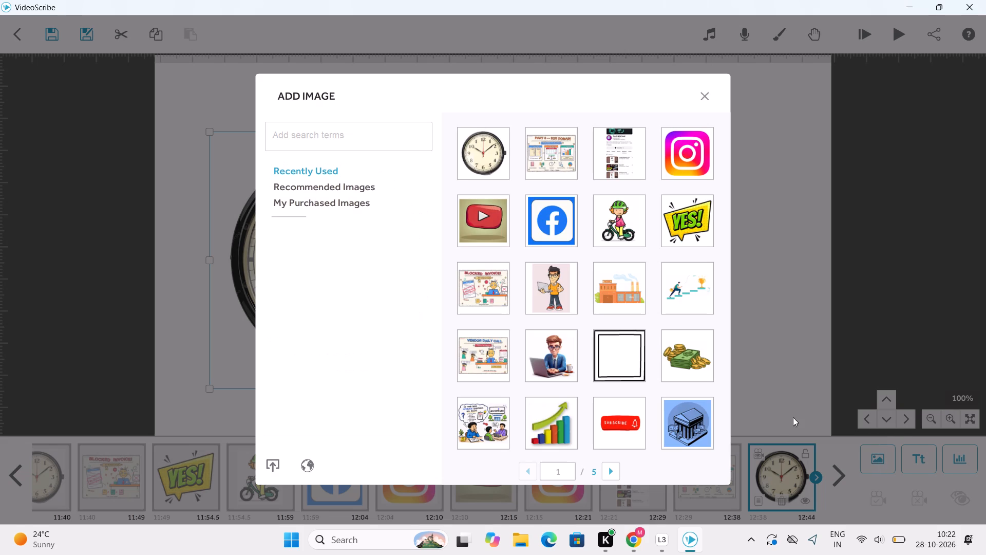
left_click(681, 291)
left_click_drag(567, 276, 680, 190)
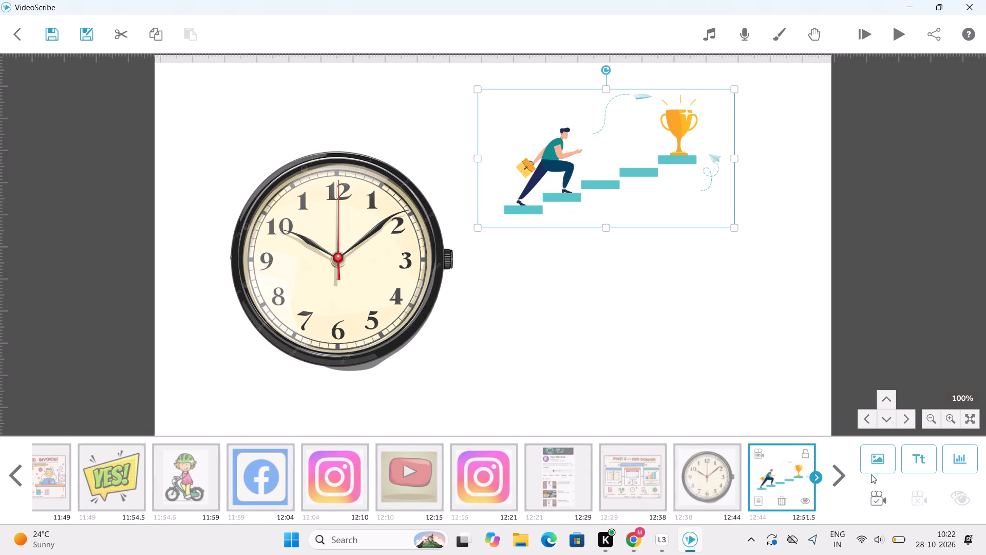
left_click_drag(885, 493, 879, 462)
Add the Subscribe button image, shrink it, place it below the trophy steps image, and set its camera position.
left_click(879, 462)
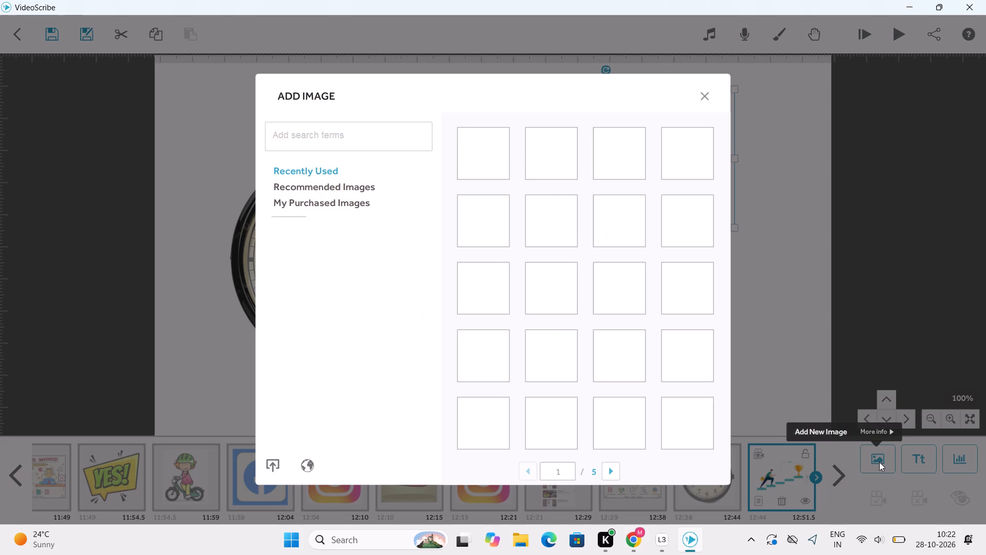
left_click(618, 424)
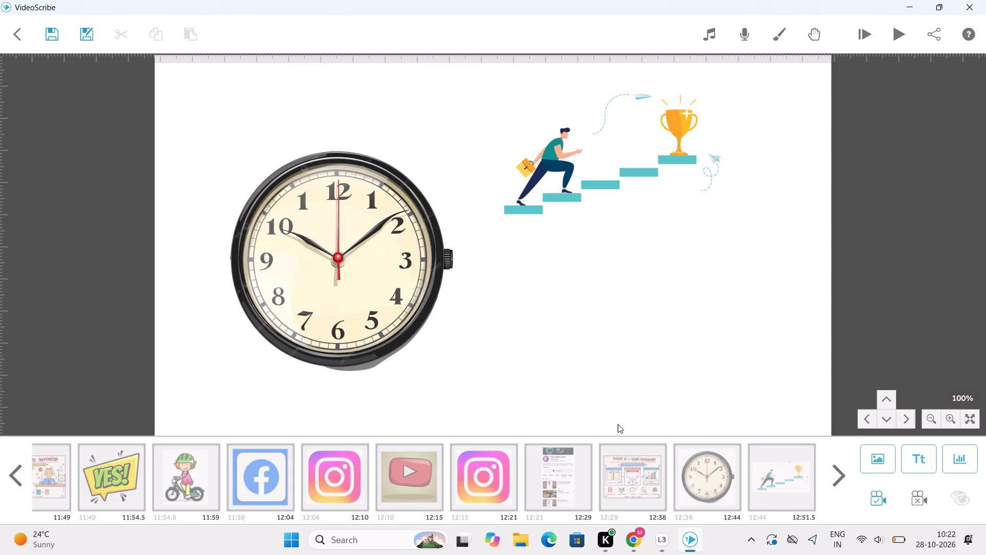
left_click_drag(621, 310, 601, 301)
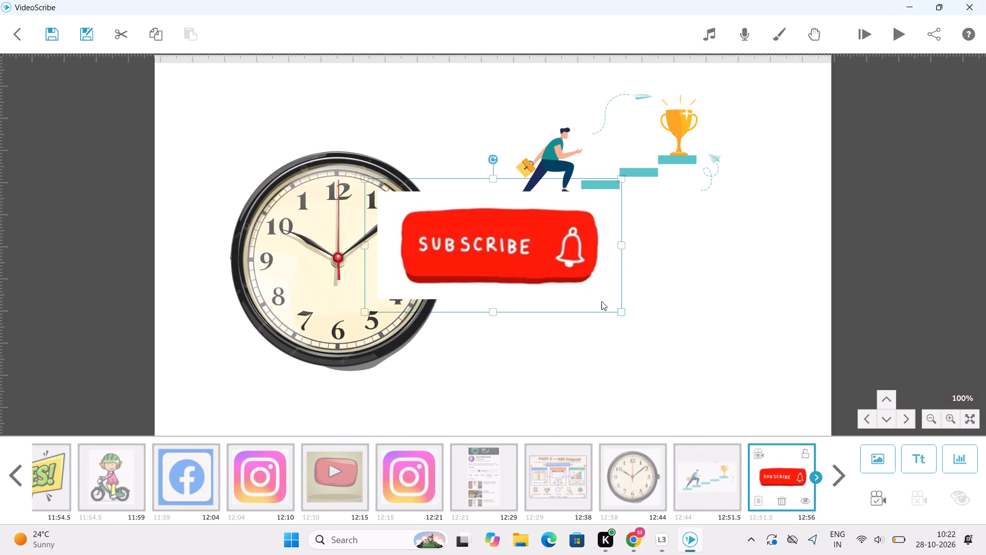
left_click_drag(601, 301, 573, 286)
left_click_drag(528, 262, 650, 365)
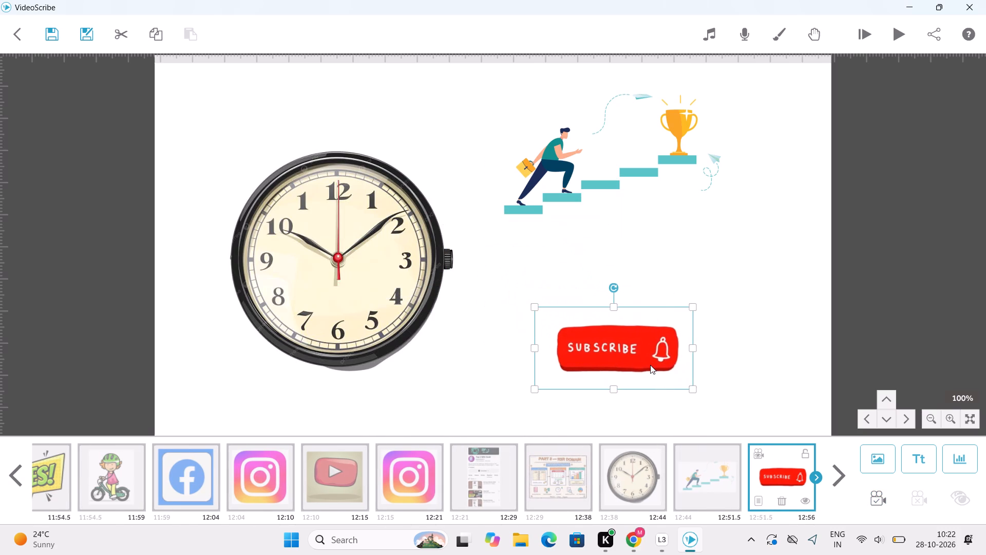
left_click_drag(650, 365, 650, 364)
left_click_drag(885, 510, 879, 404)
Add the cash and coins image in an empty area below, move it to the canvas's upper left, and set its camera position.
triple_click(879, 404)
triple_click(879, 404)
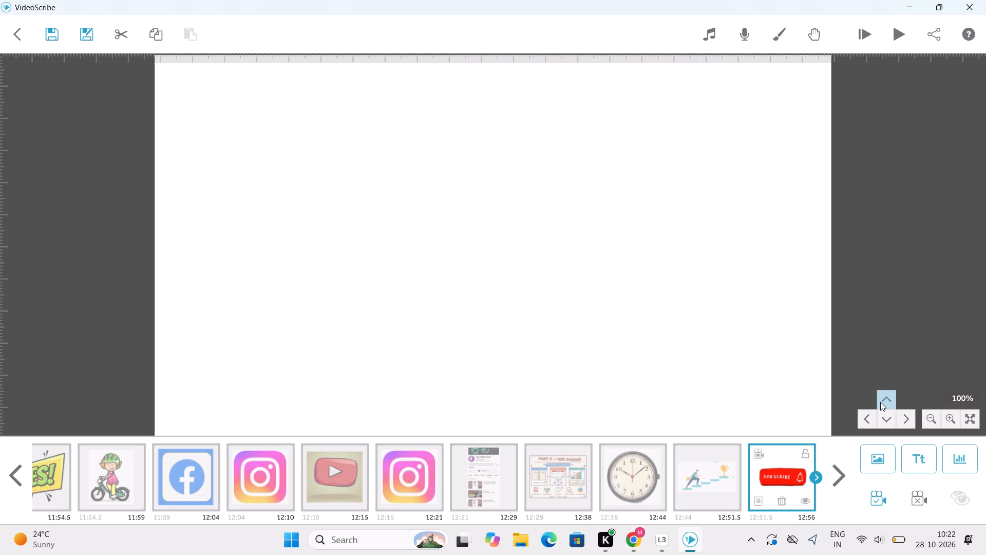
left_click(885, 451)
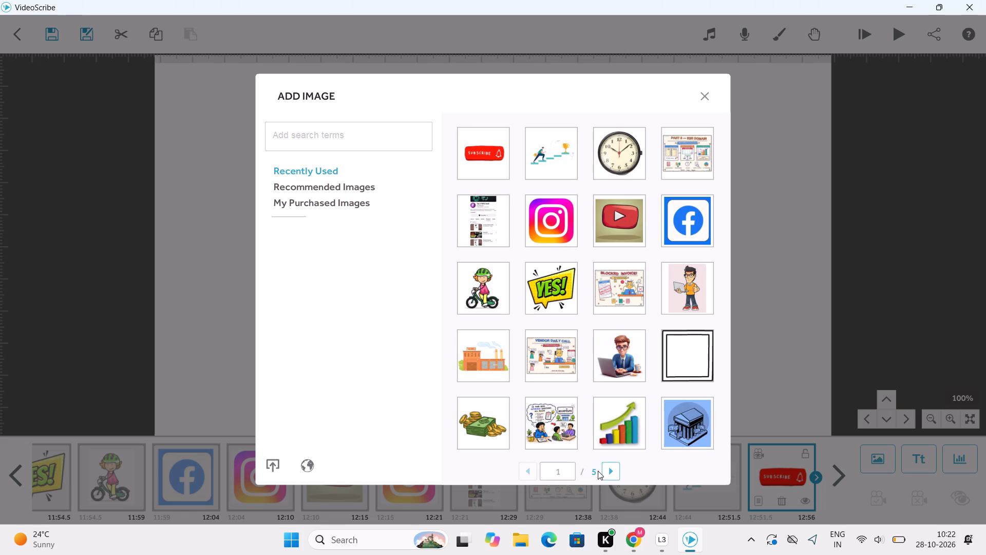
left_click(480, 438)
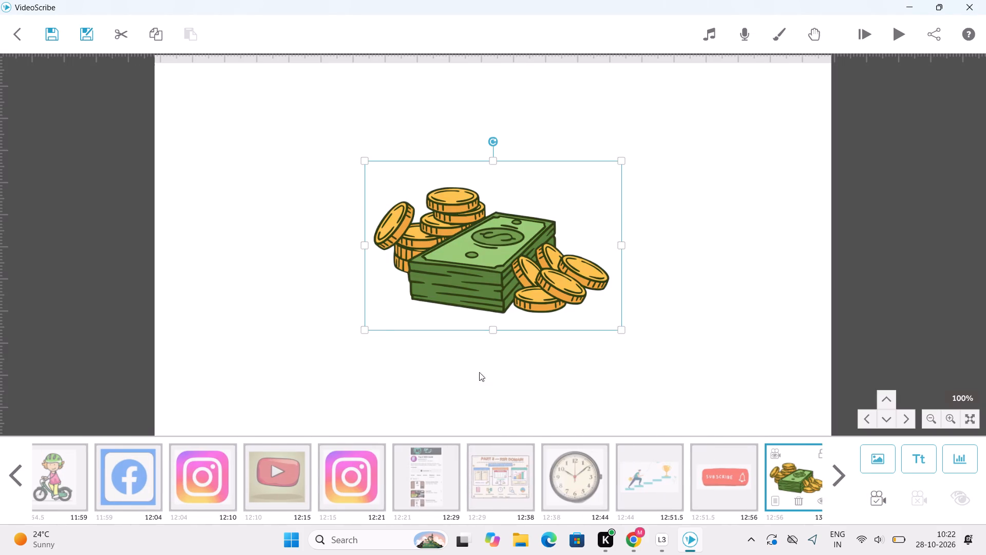
left_click_drag(509, 304, 355, 229)
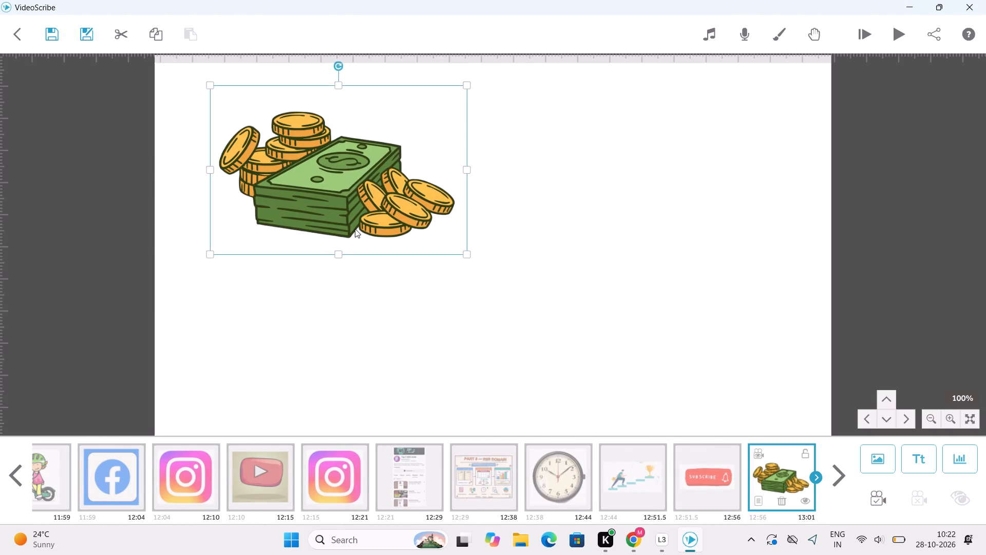
left_click(878, 493)
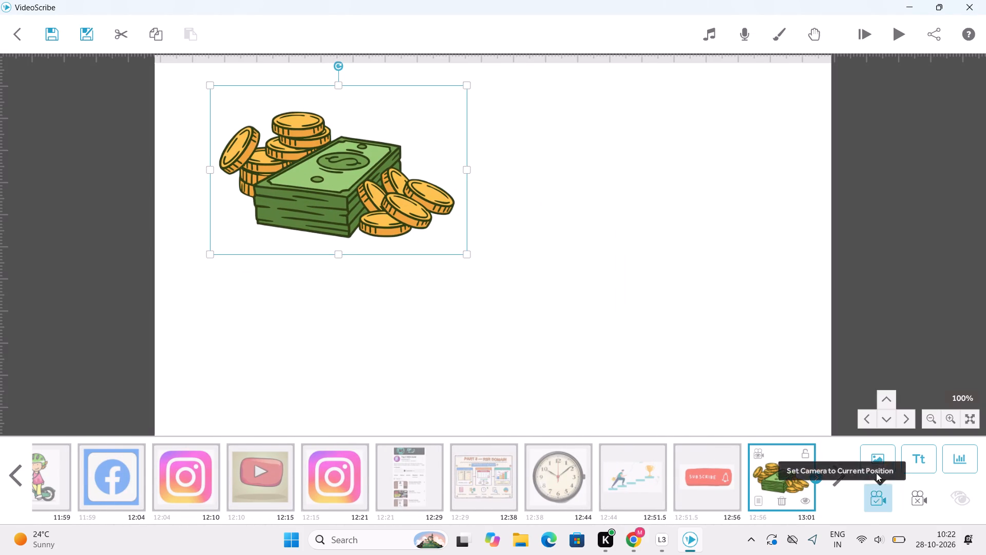
Add the factory image, place it directly below the cash and coins, and set its camera position.
left_click(876, 447)
left_click(877, 453)
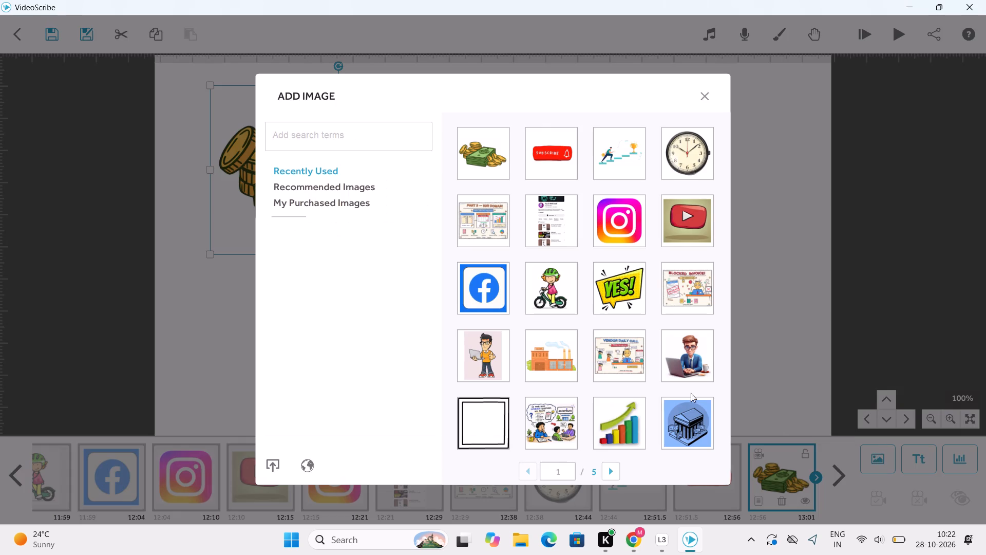
left_click(534, 369)
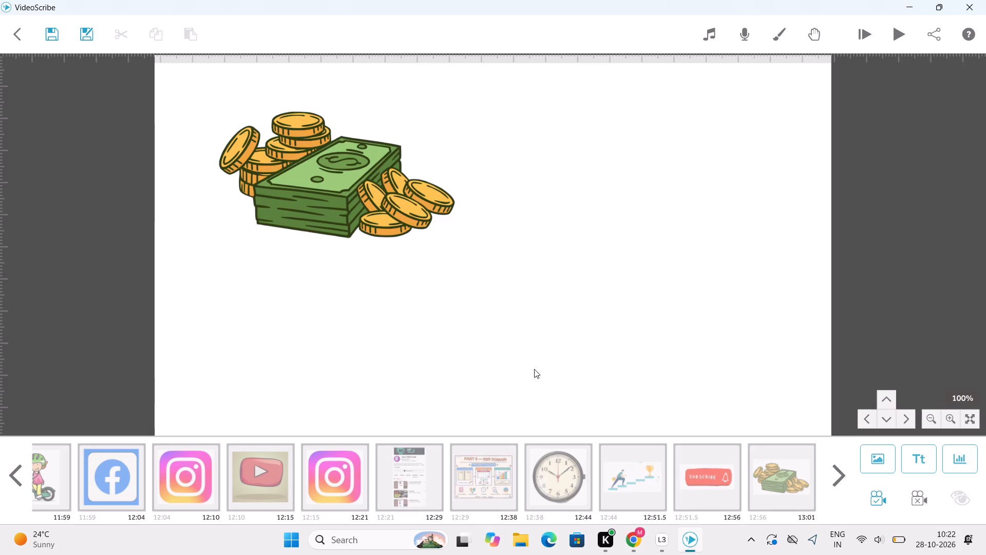
left_click_drag(537, 301, 407, 391)
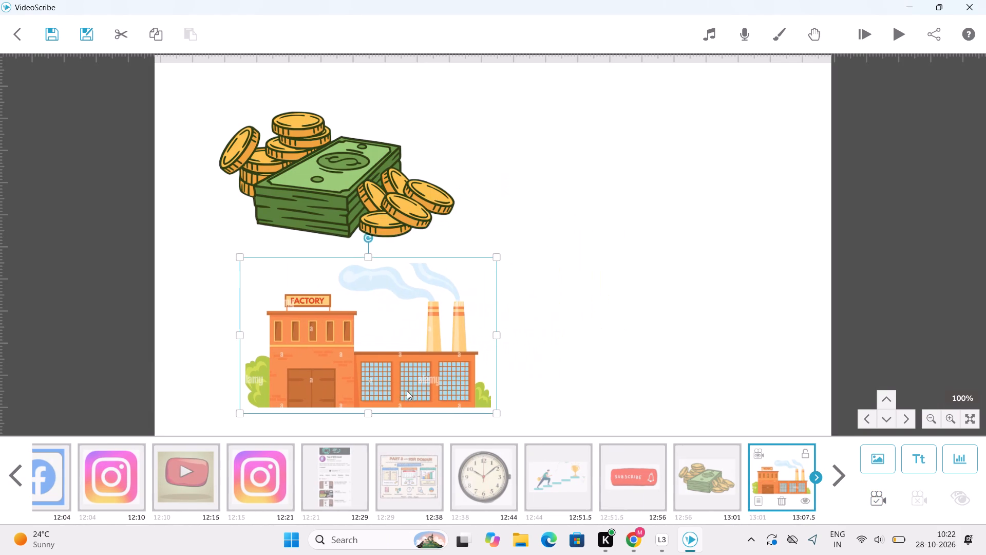
left_click_drag(407, 391, 397, 390)
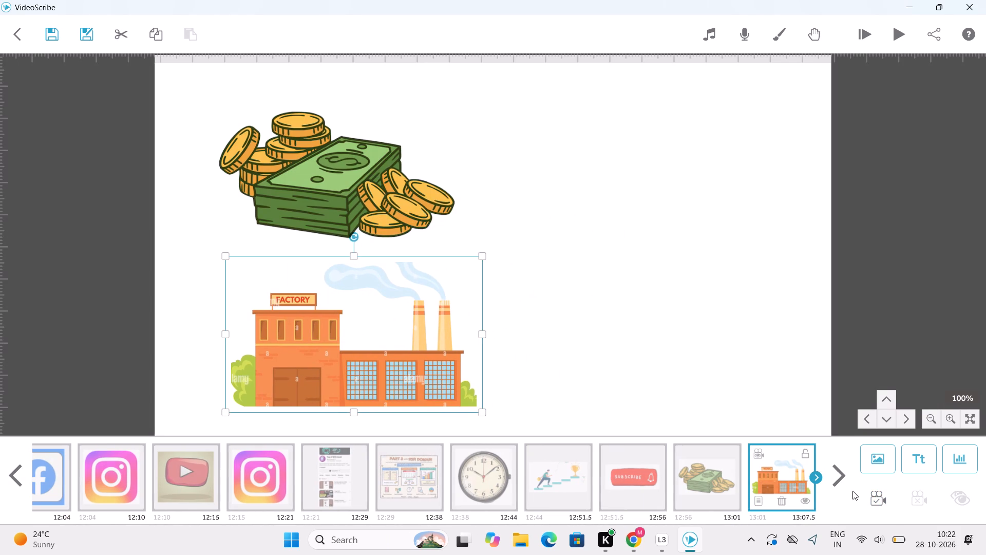
left_click(869, 499)
Add the girl on a bicycle image and place it to the right of the cash and factory images.
left_click(868, 465)
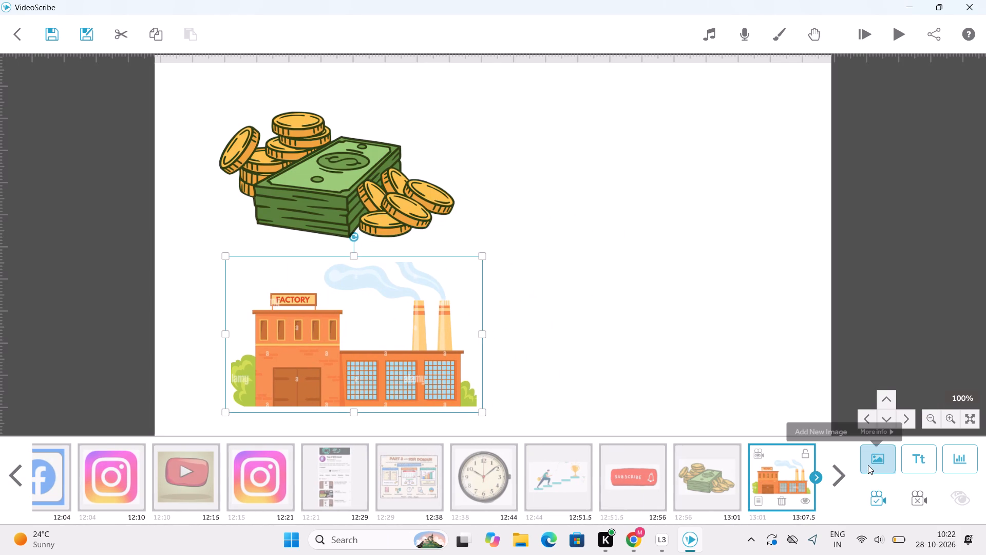
left_click(623, 287)
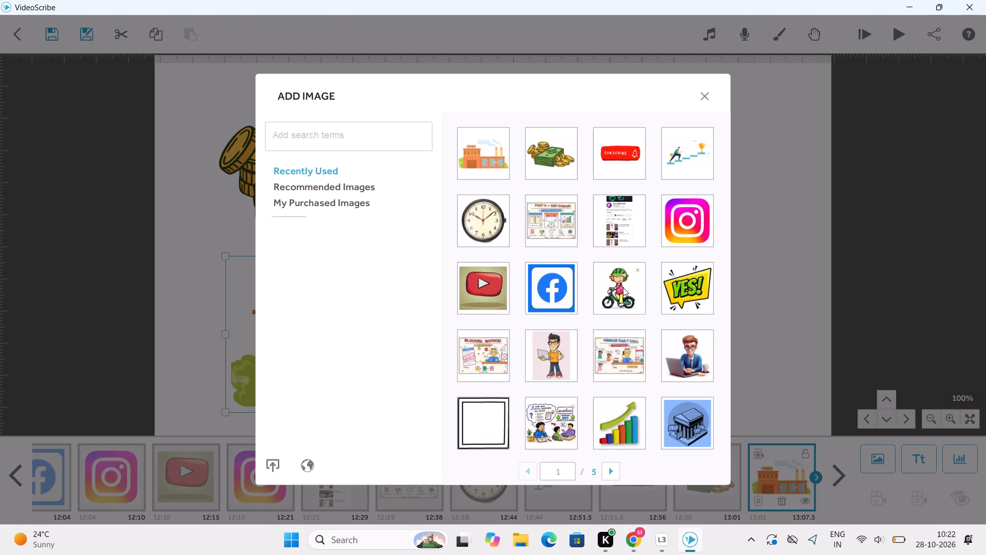
left_click_drag(554, 305, 638, 305)
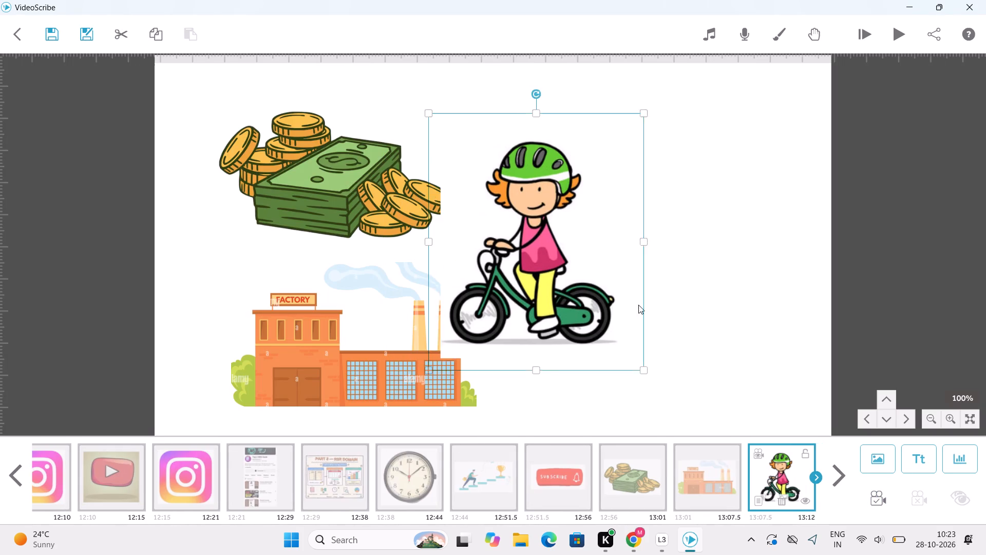
left_click_drag(638, 305, 681, 308)
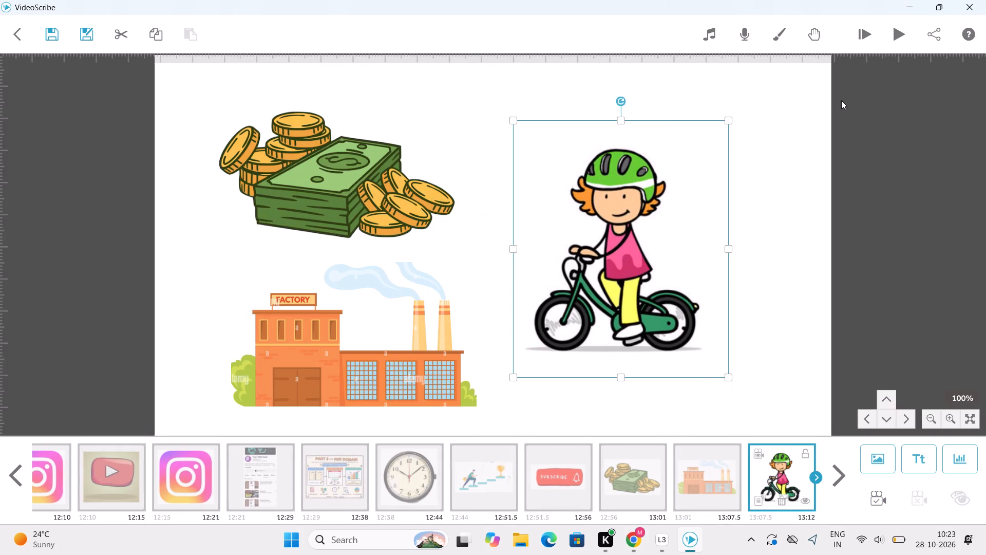
Close VideoScribe.
left_click(975, 9)
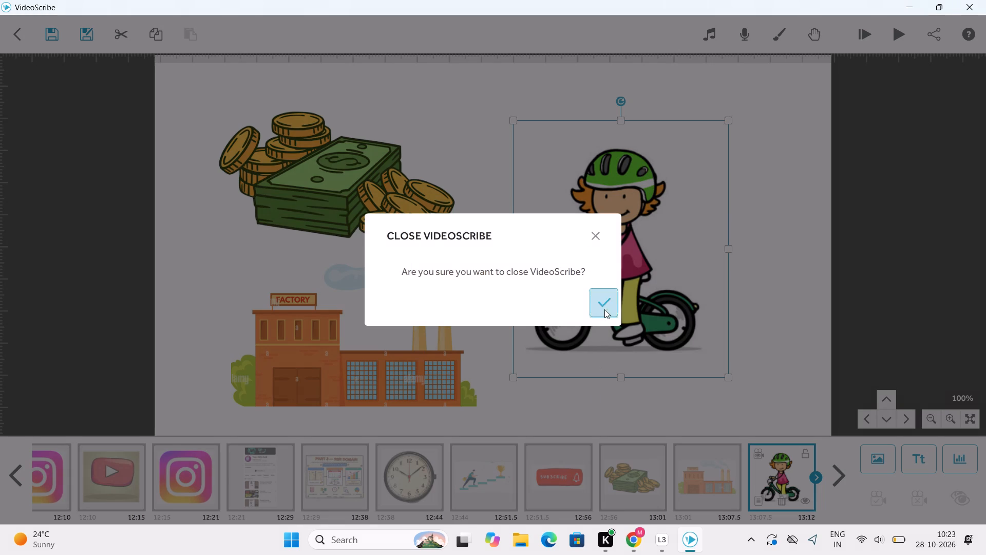
left_click(604, 307)
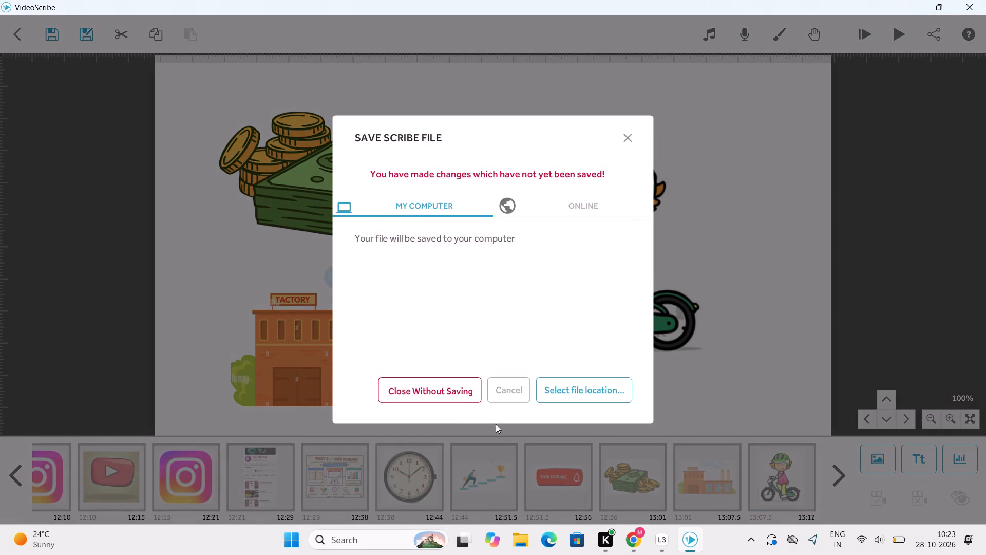